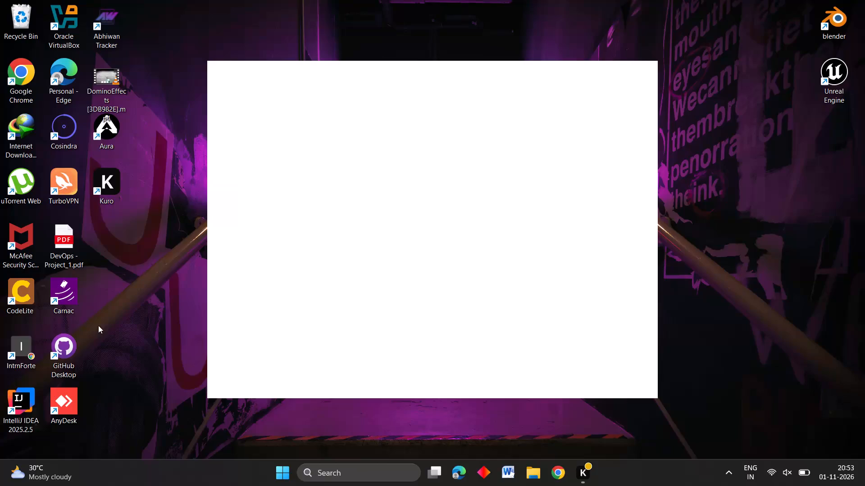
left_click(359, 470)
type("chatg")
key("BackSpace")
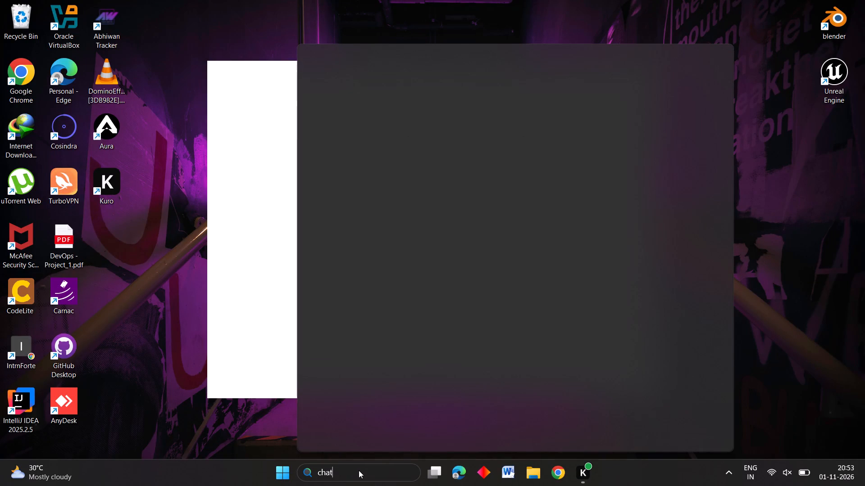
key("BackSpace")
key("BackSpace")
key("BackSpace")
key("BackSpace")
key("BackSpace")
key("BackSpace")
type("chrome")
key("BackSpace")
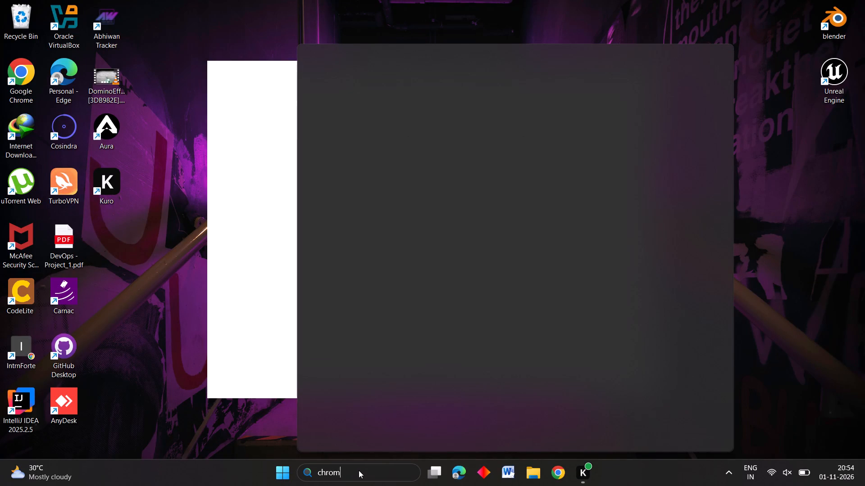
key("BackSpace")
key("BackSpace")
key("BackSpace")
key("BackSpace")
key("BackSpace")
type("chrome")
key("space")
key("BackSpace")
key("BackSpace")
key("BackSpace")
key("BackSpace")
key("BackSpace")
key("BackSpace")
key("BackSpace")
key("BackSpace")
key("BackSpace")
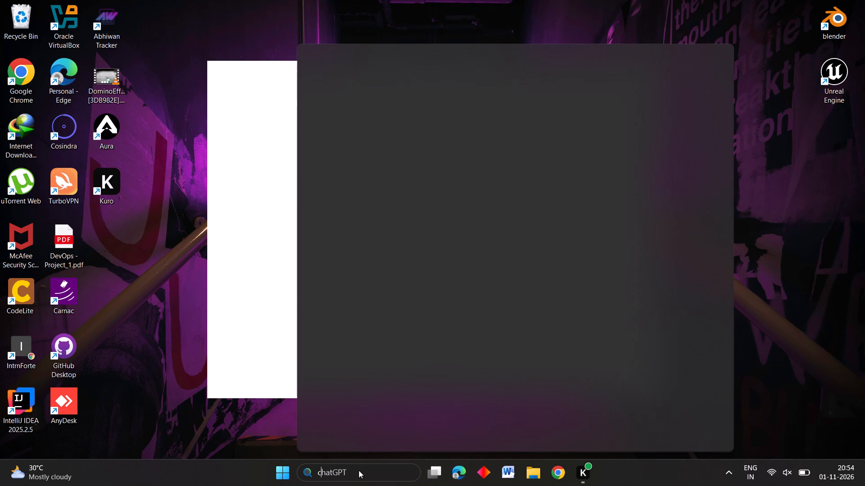
Launch Google Chrome and open a browser window with the Mano profile.
left_click(560, 472)
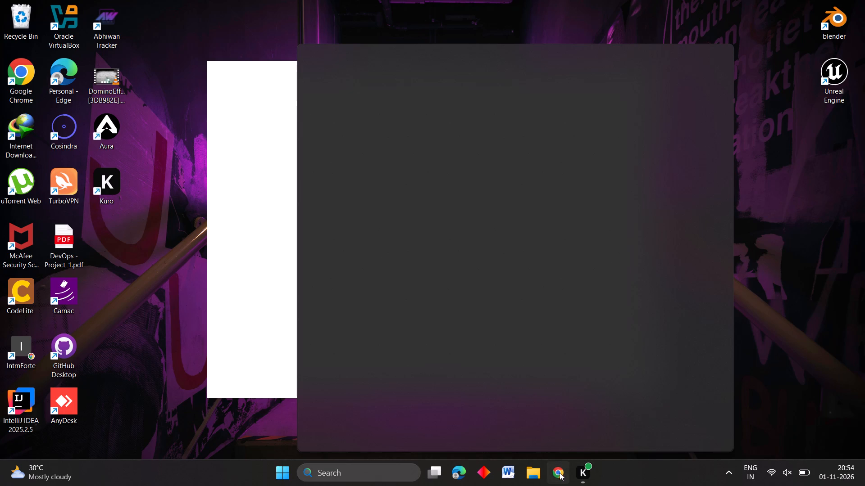
scroll(414, 326, "down", 2)
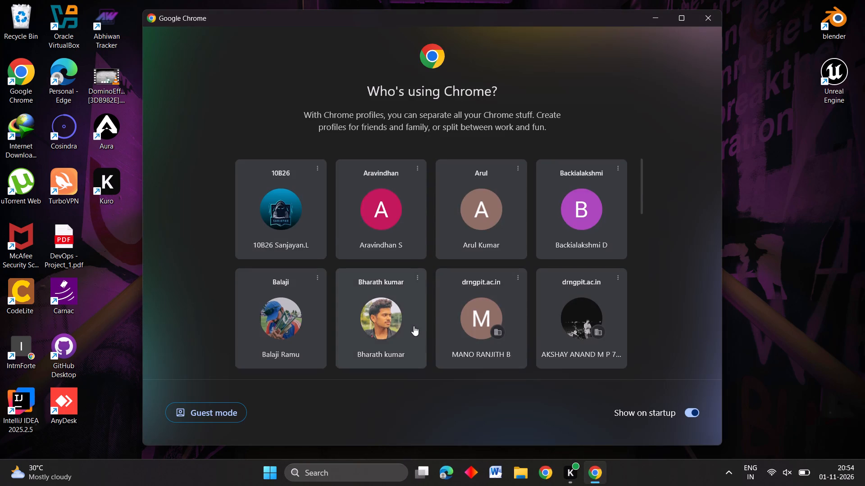
scroll(414, 326, "down", 8)
left_click(282, 353)
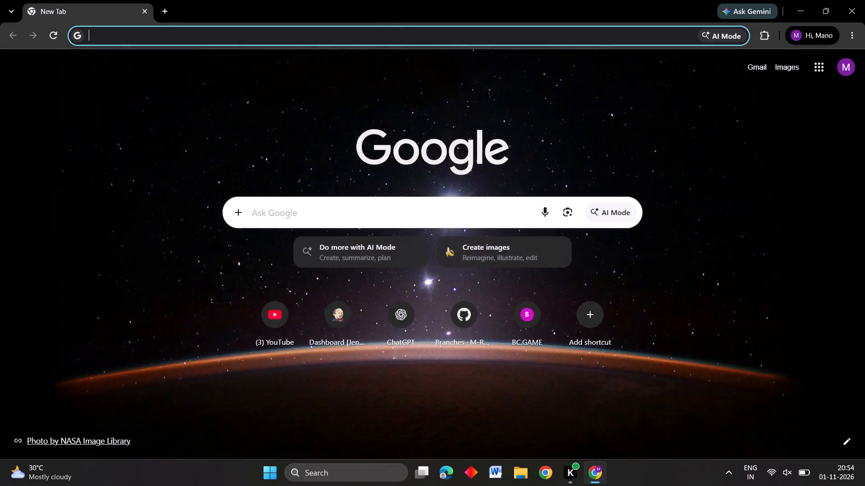
Search Google for figma and open the Figma site from the results.
left_click(334, 221)
type("fi")
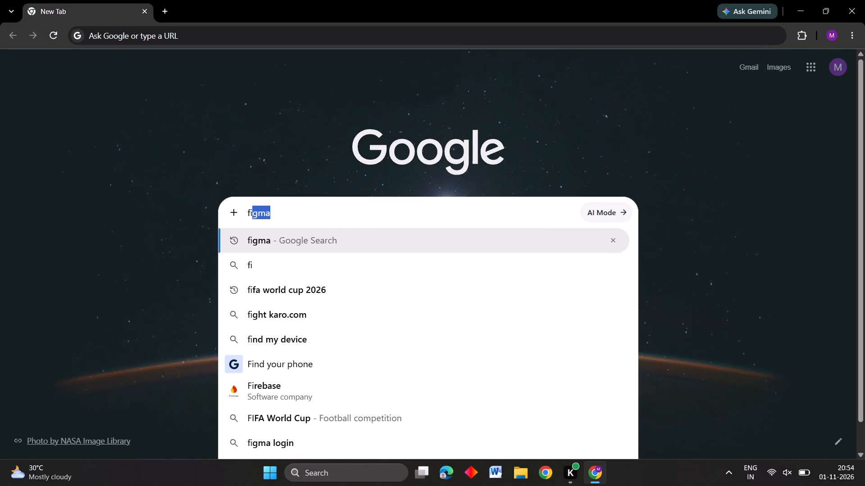
key("g")
key("m")
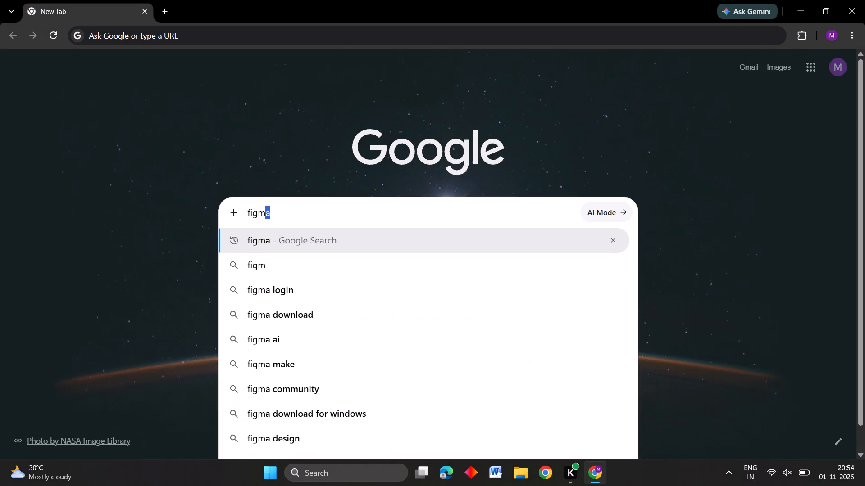
type("a")
key("space")
key("Return")
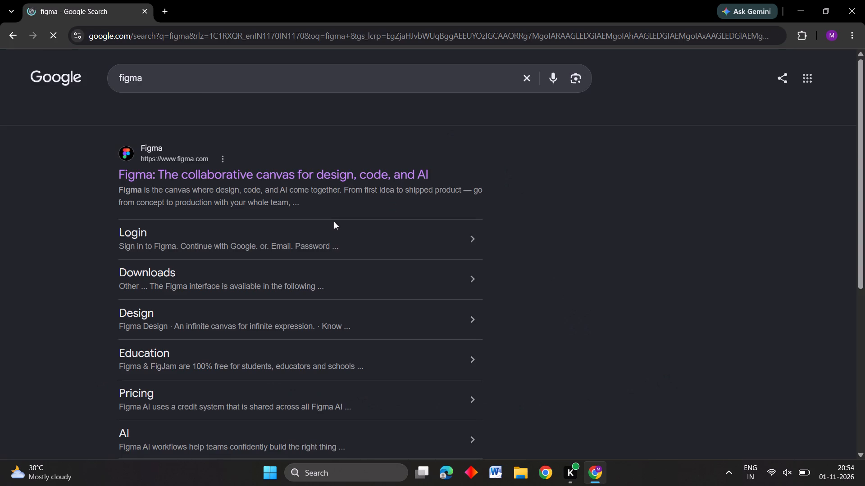
left_click(277, 177)
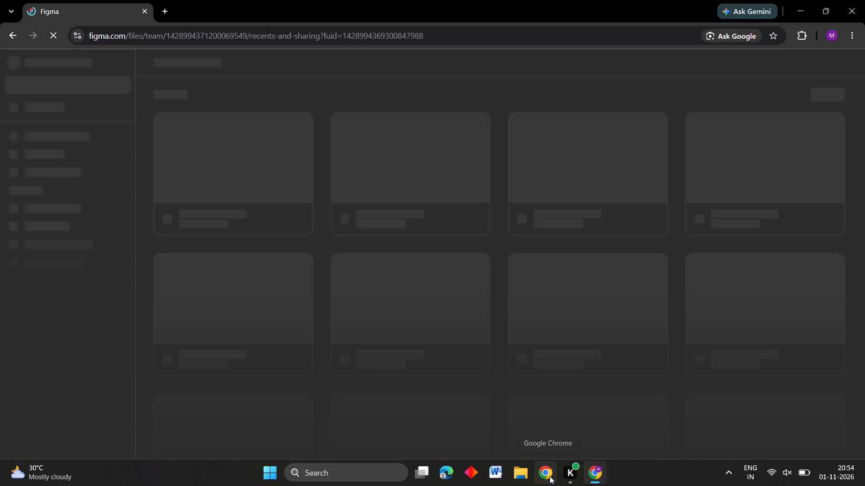
left_click(550, 476)
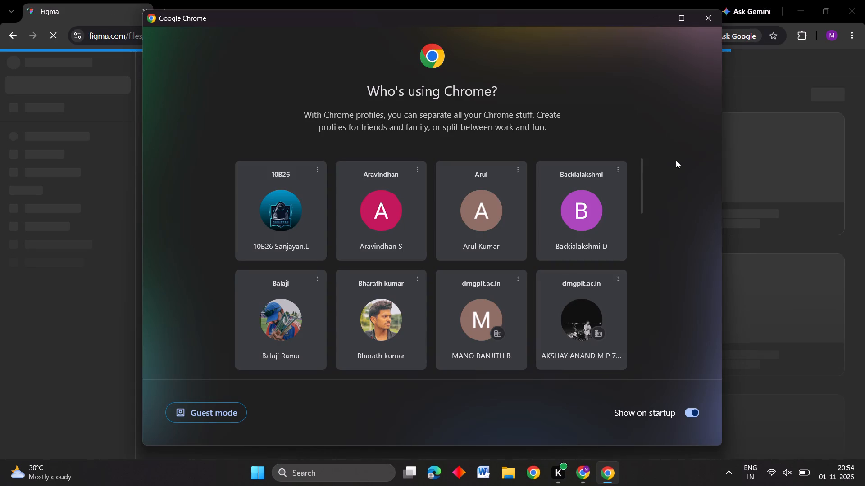
left_click(709, 21)
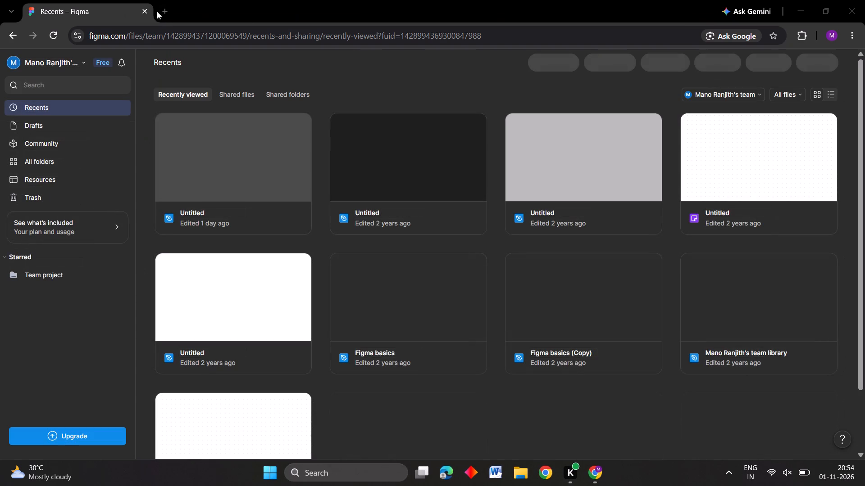
Open the AIIMS MCTTd Games Figma design file in a new browser tab.
left_click(163, 7)
type("fi")
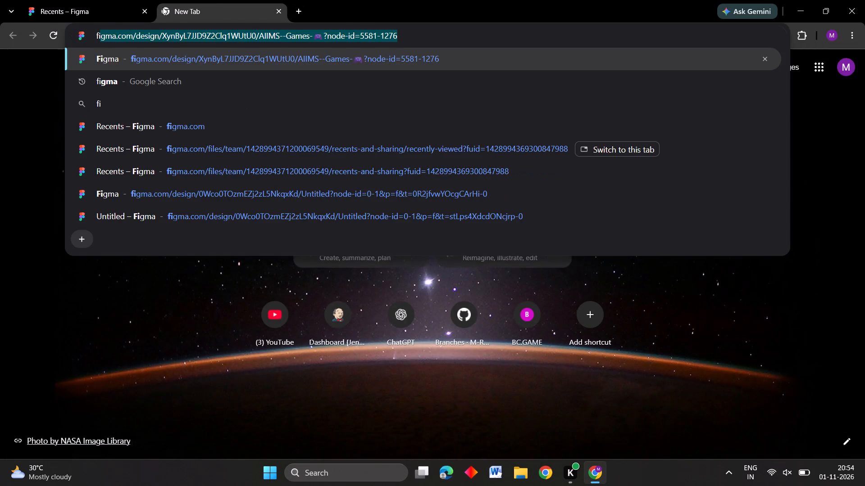
key("Return")
Open the Untitled design edited 1 day ago from Figma's recent files, and return to the AIIMS MCTTd Games file.
left_click(136, 0)
left_click(250, 290)
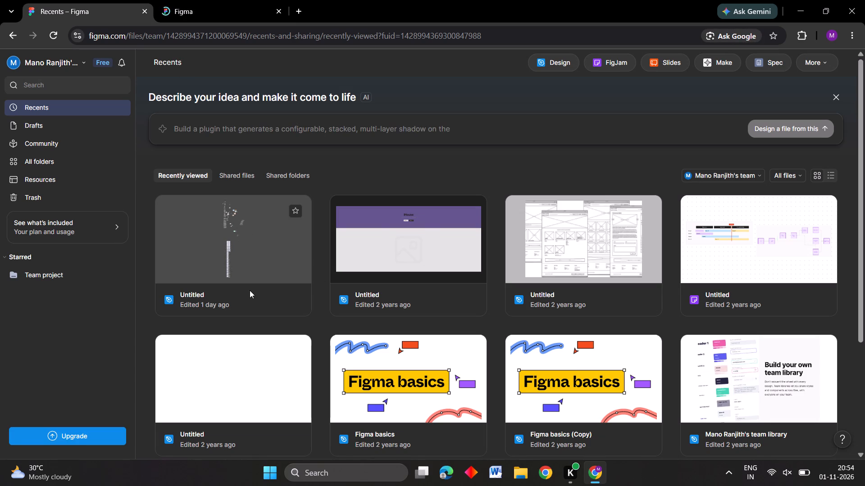
double_click(259, 250)
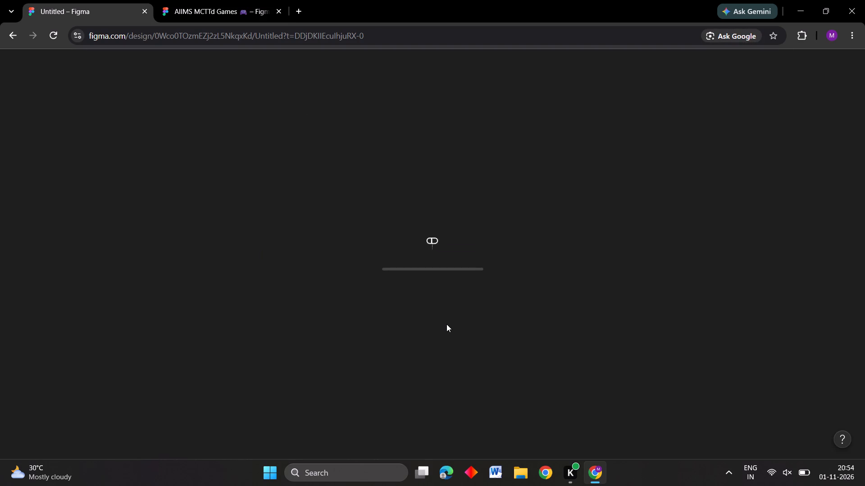
left_click(172, 0)
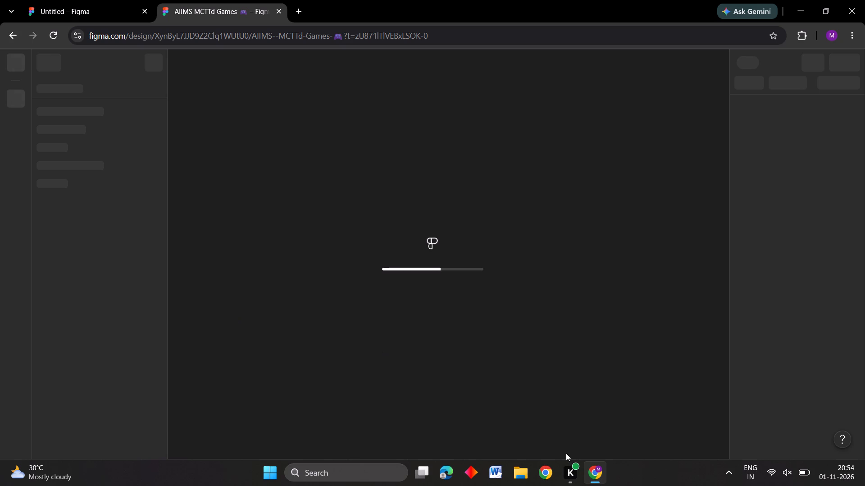
In File Explorer, open the Level2 folder in the Assets of Game_MatchtheShadow, under AIIMSGame_Unreal's Content\AIIMS folder.
left_click(522, 470)
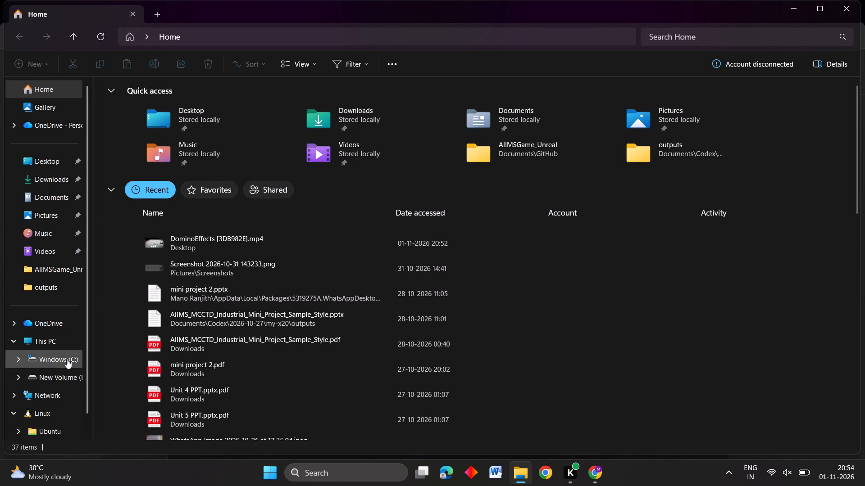
double_click(538, 158)
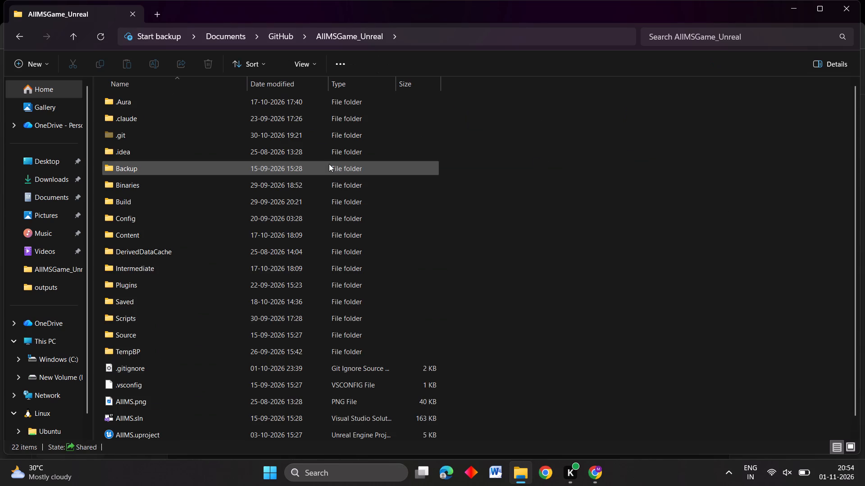
scroll(207, 361, "down", 3)
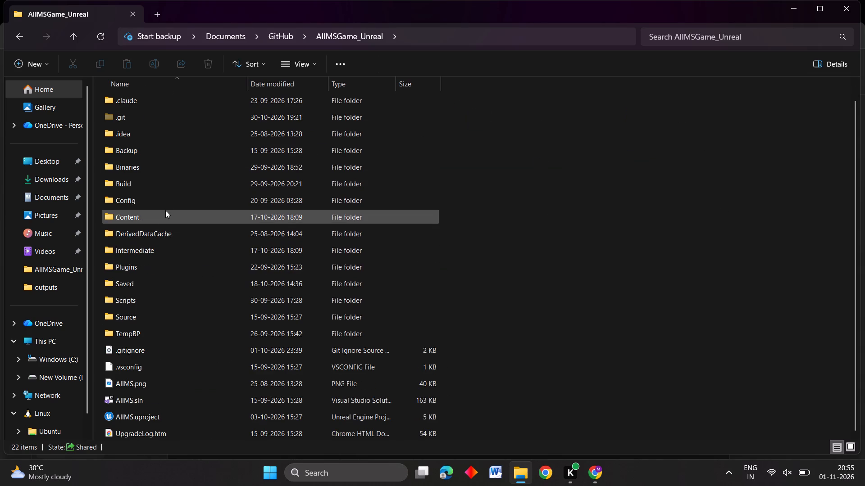
scroll(207, 220, "up", 3)
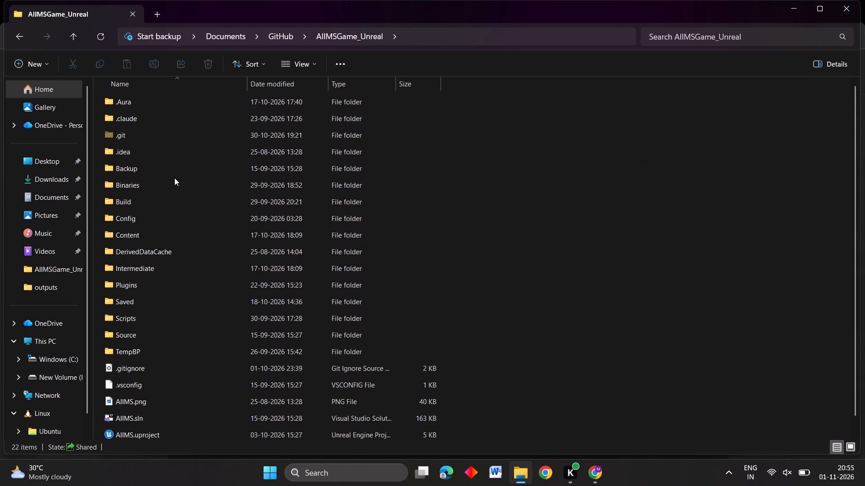
double_click(155, 230)
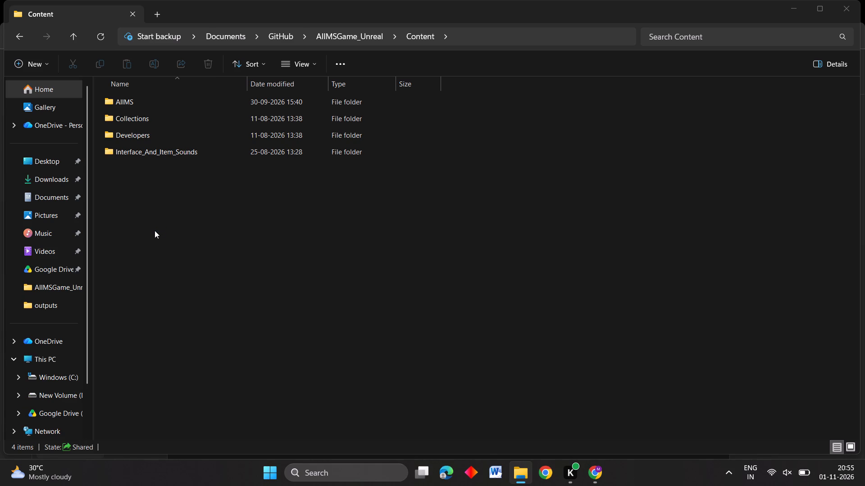
double_click(143, 105)
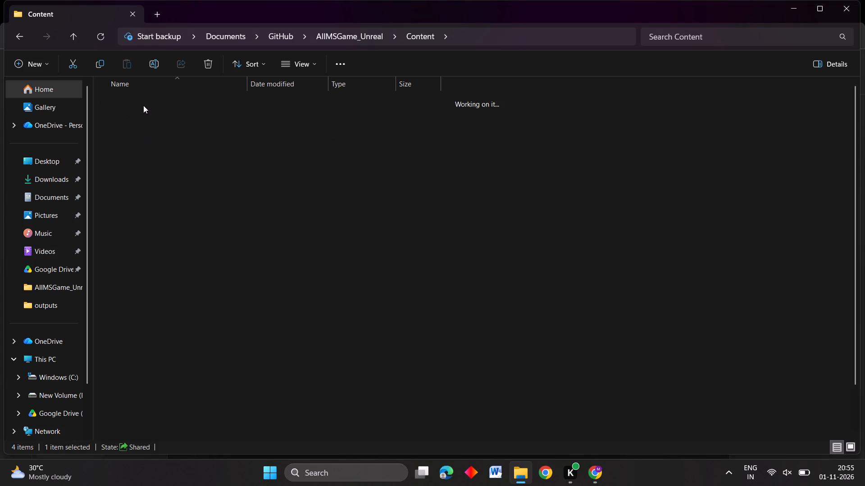
scroll(170, 285, "down", 2)
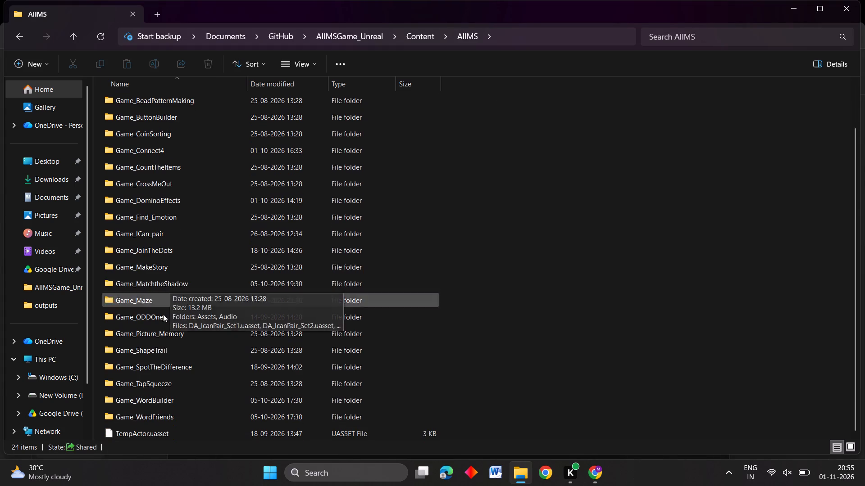
double_click(169, 280)
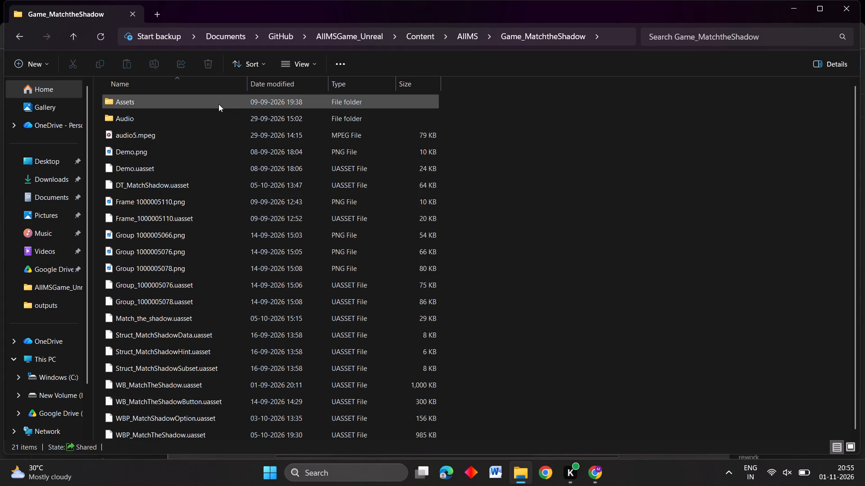
scroll(148, 283, "down", 5)
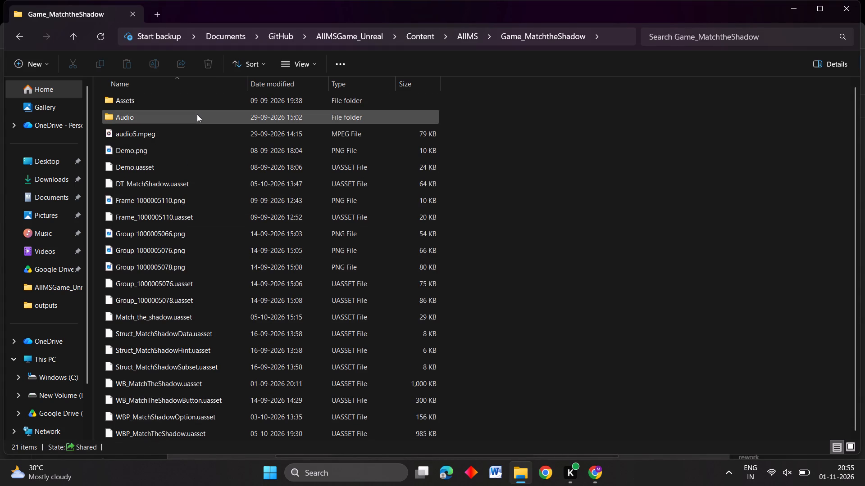
scroll(197, 114, "up", 3)
double_click(215, 98)
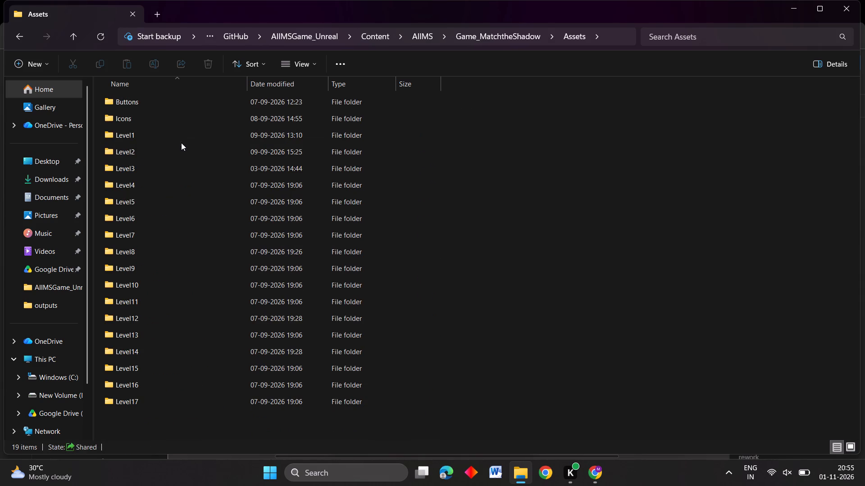
double_click(181, 147)
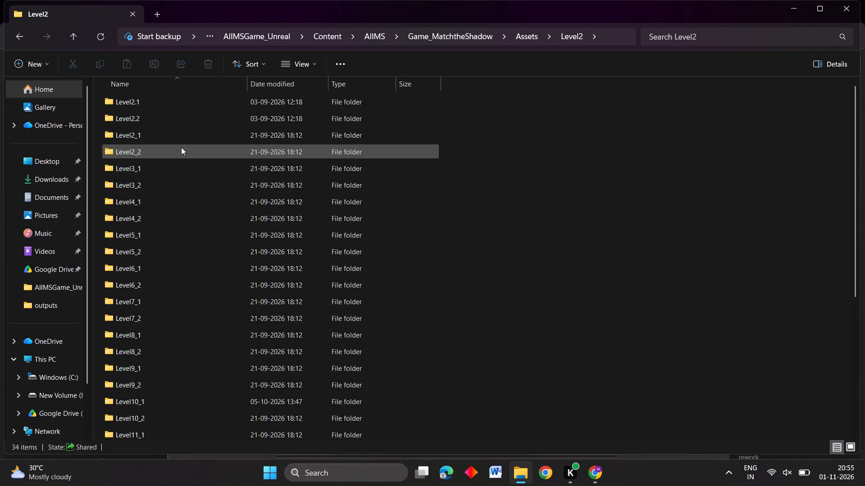
Look through the level subfolders in Level2, check the images inside Level2.1, and return to Level2.
scroll(132, 349, "up", 3)
scroll(132, 349, "down", 2)
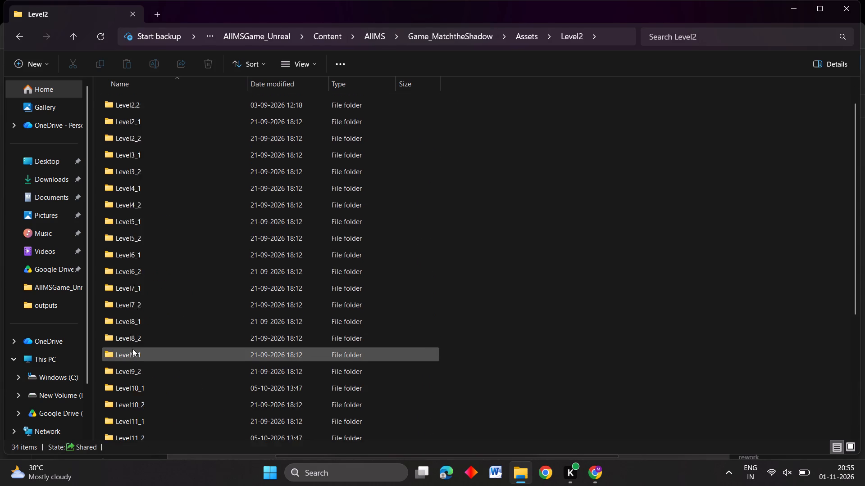
scroll(132, 349, "down", 2)
scroll(132, 349, "up", 7)
scroll(132, 349, "down", 15)
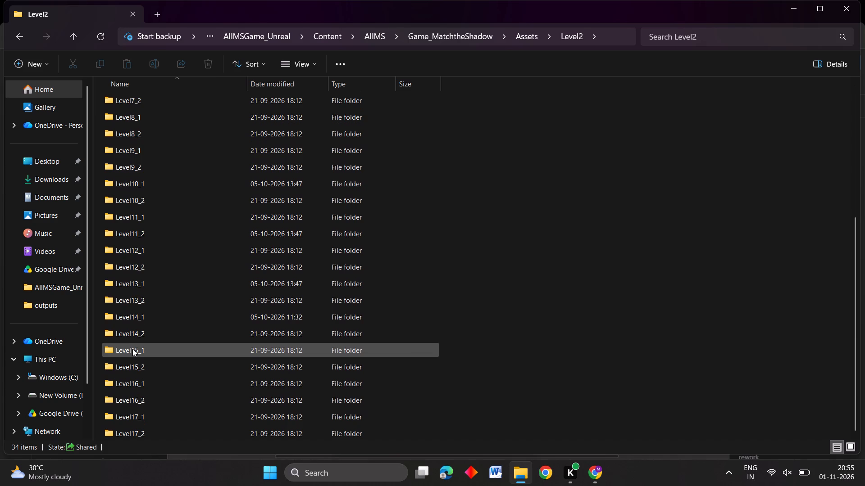
scroll(132, 349, "down", 4)
scroll(132, 349, "up", 16)
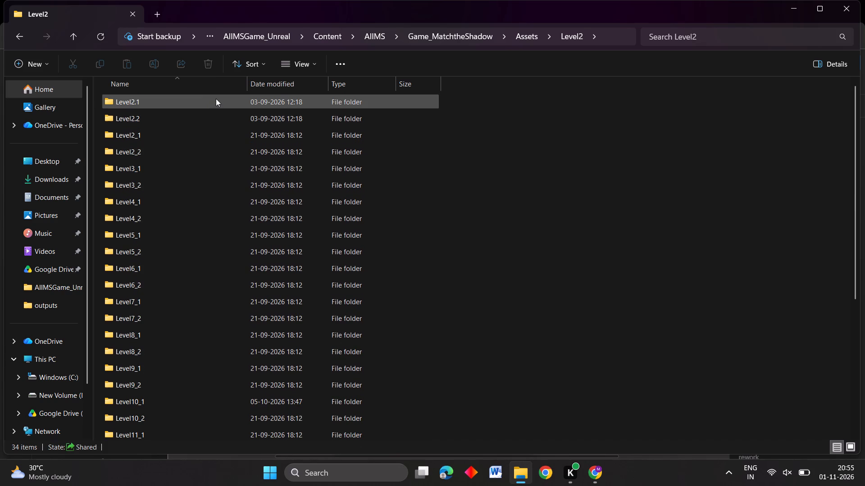
double_click(216, 99)
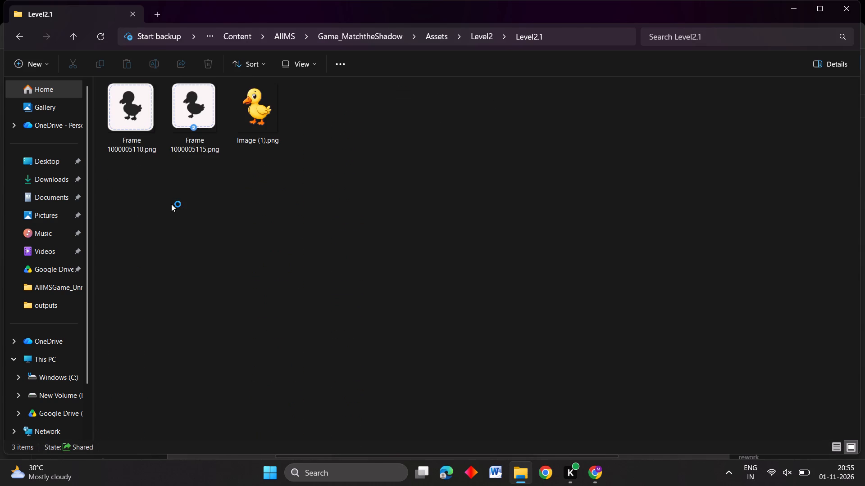
left_click(481, 33)
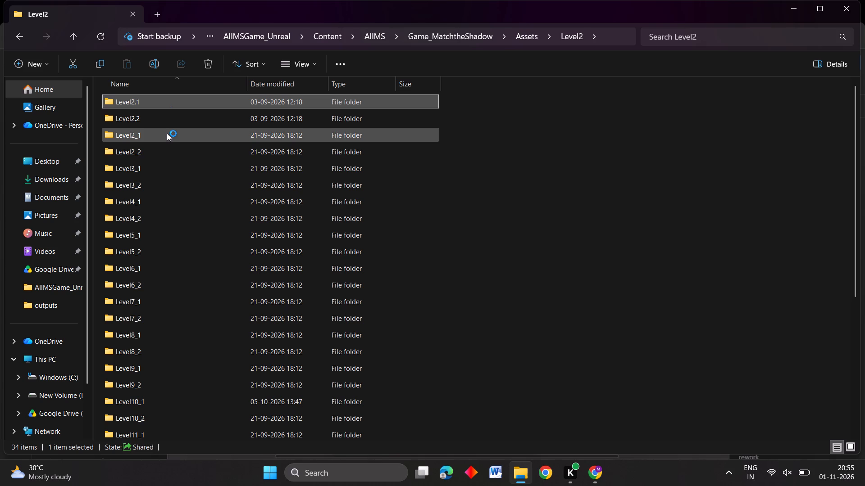
Open the Level2_1 folder and view the image Mask group.png.
double_click(167, 133)
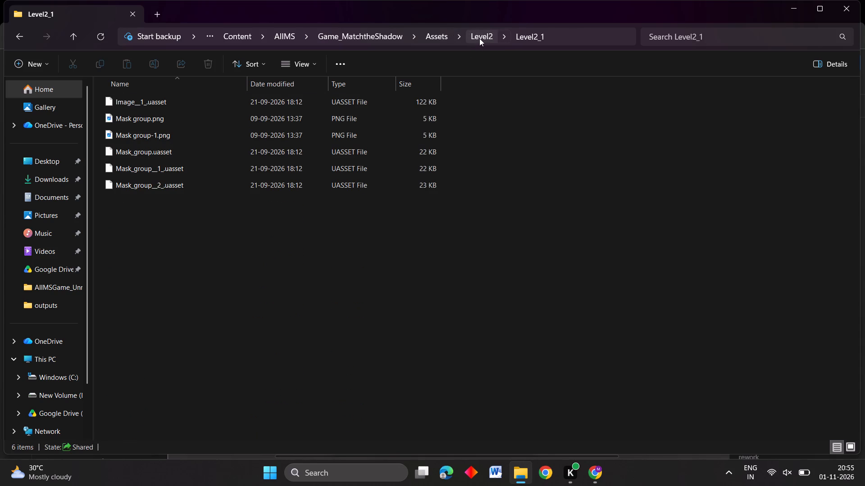
double_click(344, 124)
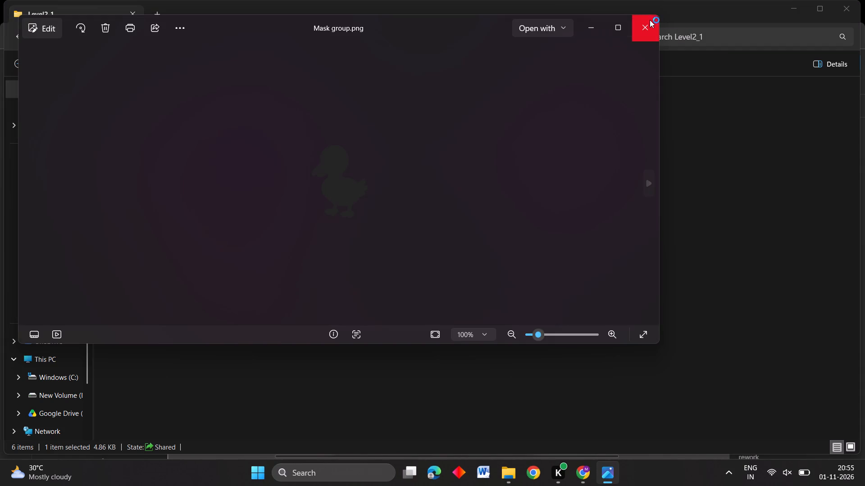
Close the image, reopen the Level2_1 folder from Level2, and select all the files inside it.
left_click(648, 22)
left_click(472, 38)
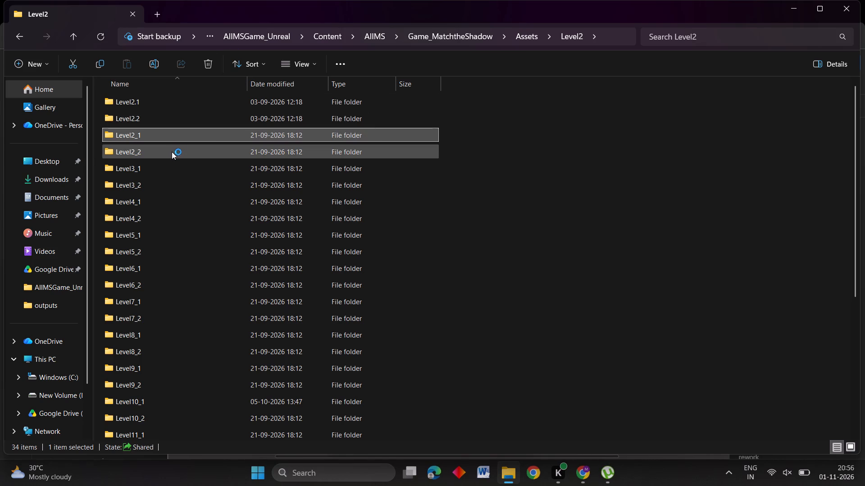
double_click(184, 141)
left_click_drag(172, 249, 332, 108)
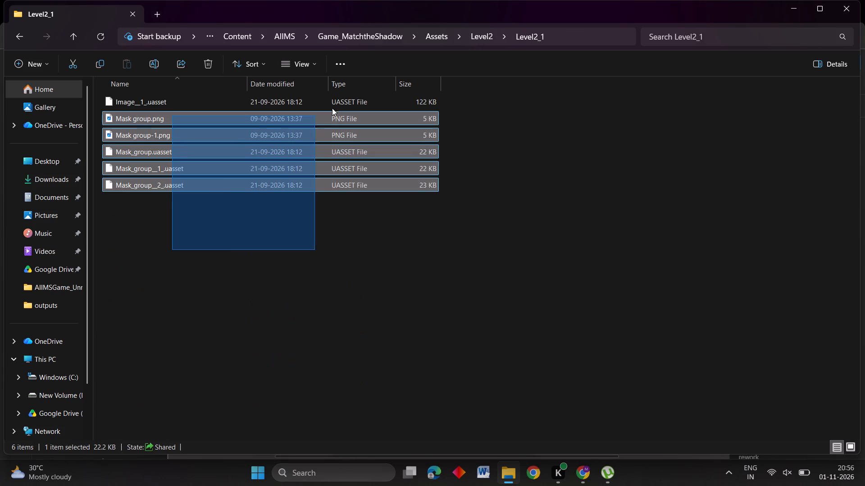
left_click_drag(332, 108, 351, 96)
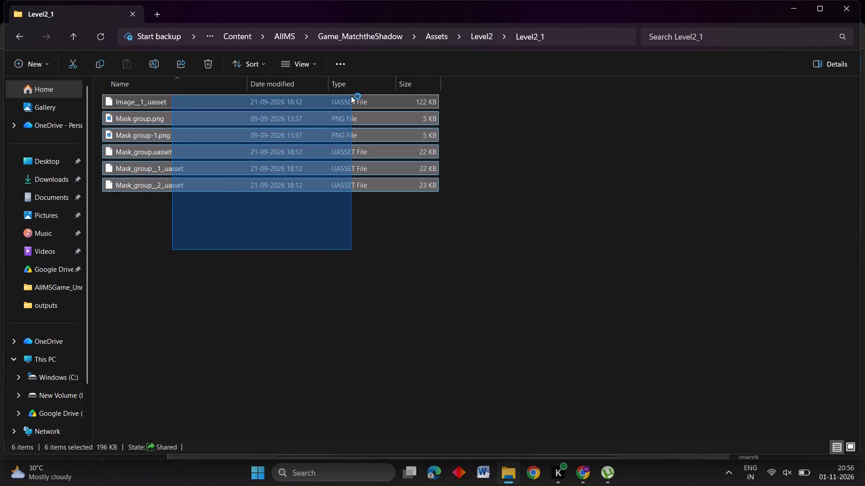
left_click_drag(351, 96, 238, 218)
left_click(238, 218)
left_click_drag(238, 218, 197, 262)
left_click_drag(197, 262, 418, 109)
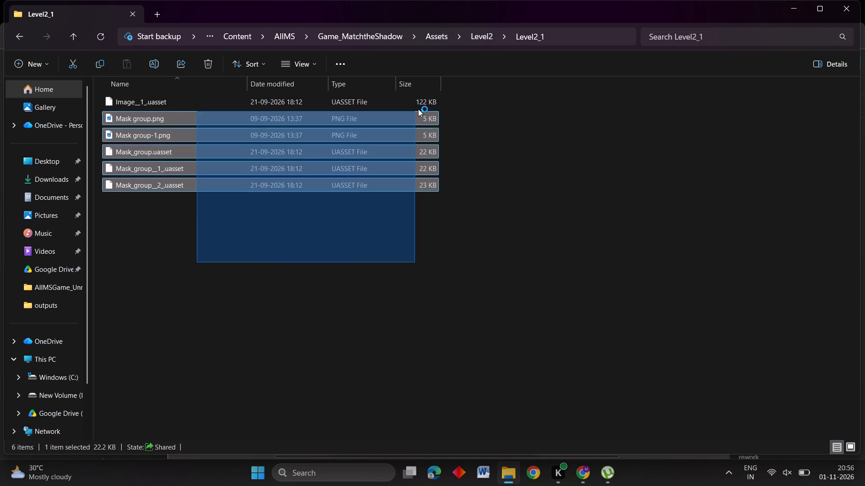
left_click_drag(418, 109, 438, 80)
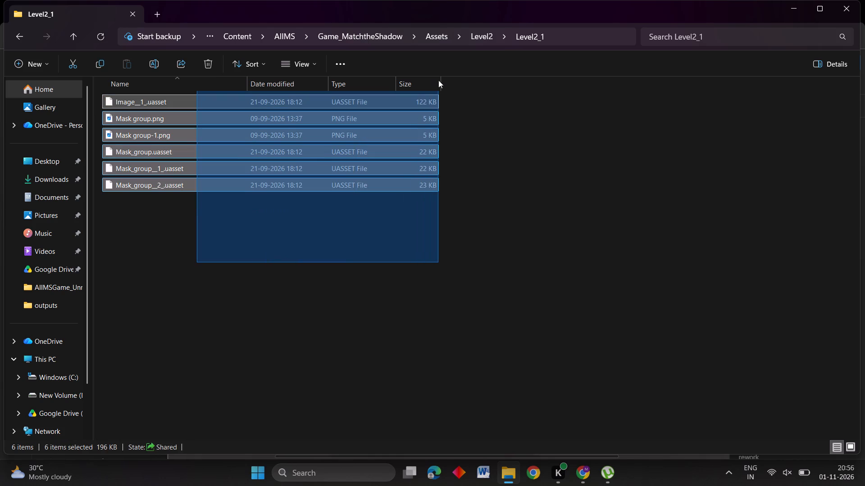
left_click_drag(438, 80, 441, 27)
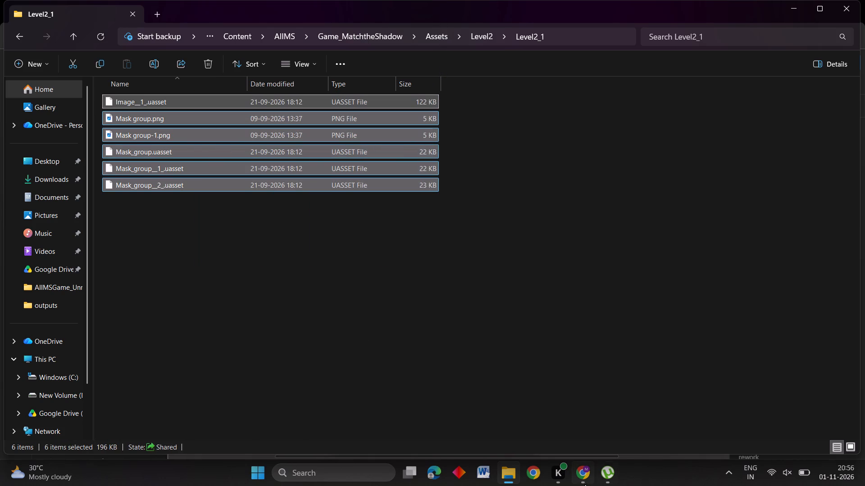
In Chrome, switch to the Untitled Figma file and examine the Match the Shadow frames and artwork around Level 1.1 and Level 1.2.
left_click(582, 484)
left_click_drag(351, 175, 383, 199)
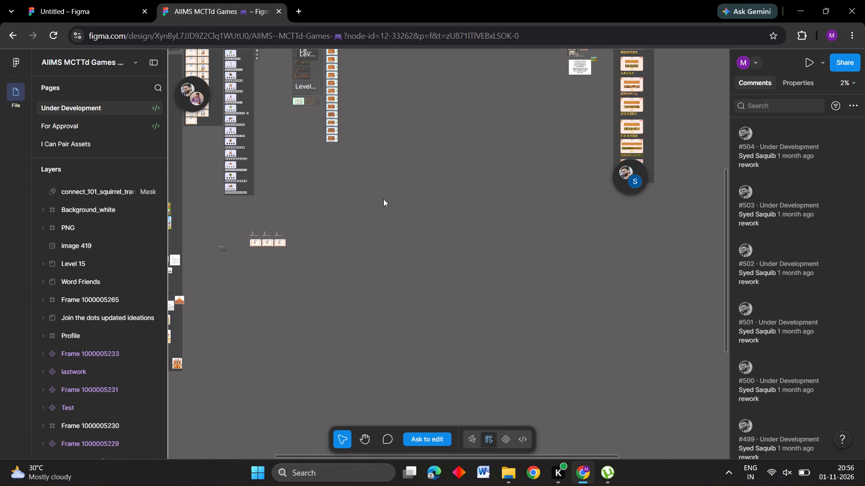
left_click_drag(383, 199, 384, 199)
left_click(68, 0)
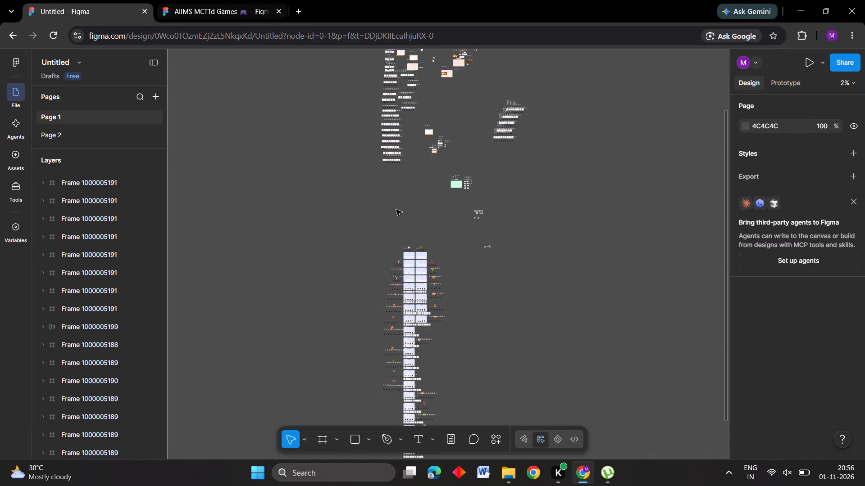
scroll(396, 210, "up", 1)
left_click_drag(396, 210, 317, 225)
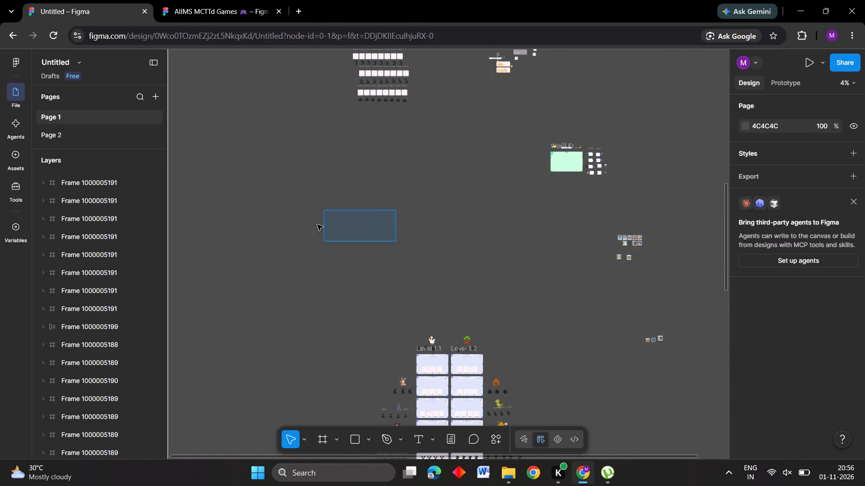
left_click_drag(317, 225, 317, 216)
scroll(328, 277, "down", 1)
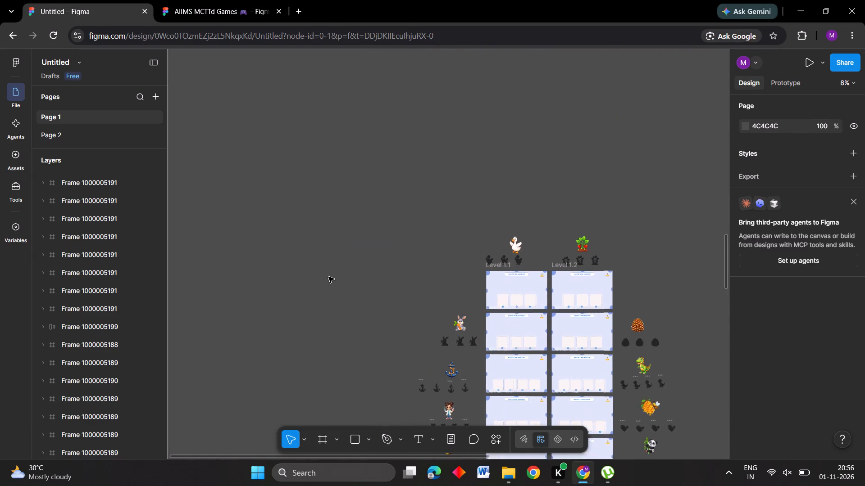
scroll(328, 277, "down", 2)
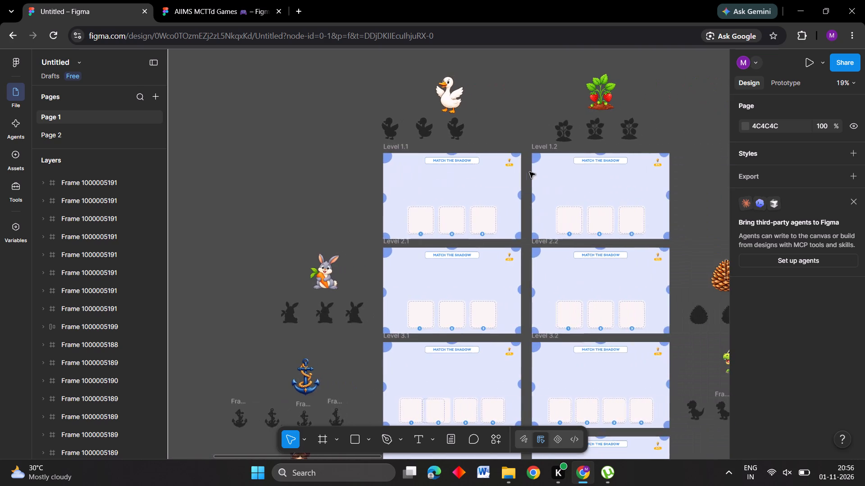
scroll(529, 172, "up", 1)
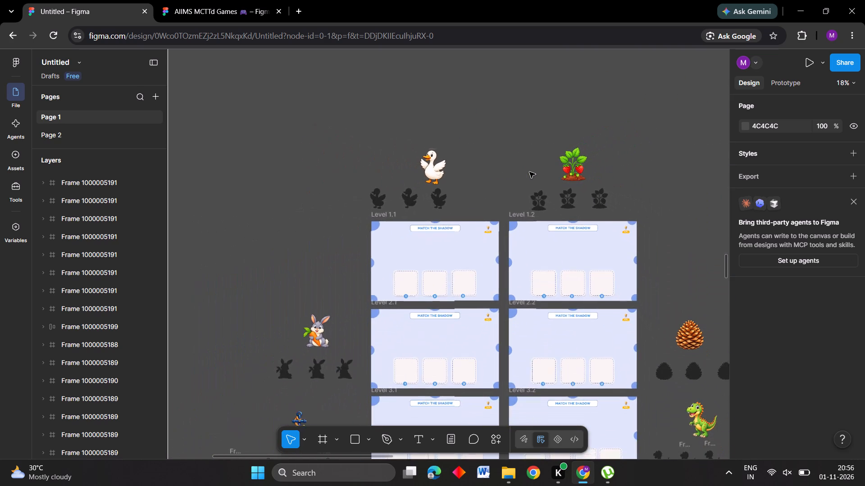
scroll(529, 172, "down", 1)
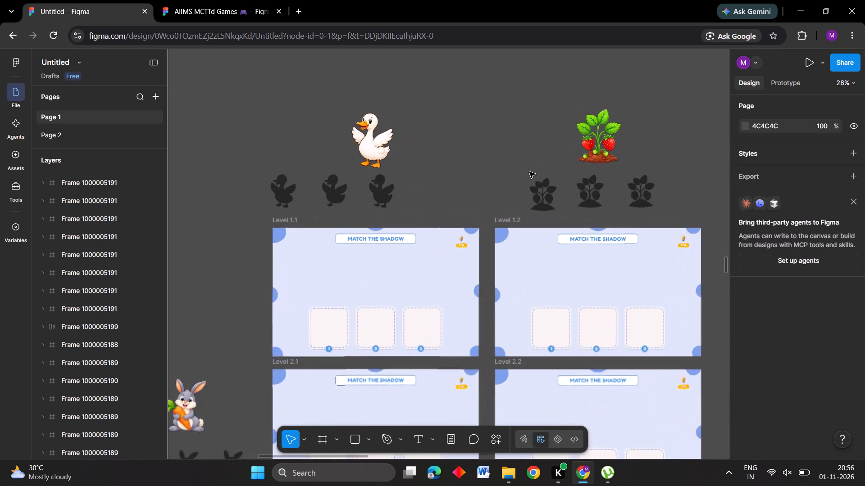
scroll(529, 172, "up", 1)
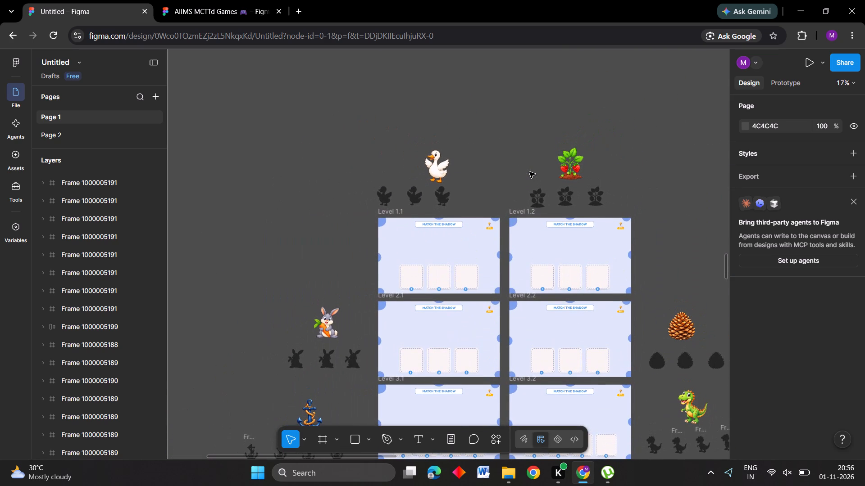
Compare the Figma shadow artwork with the Level2_1 folder in File Explorer, viewing Mask group.png and Mask group-1.png.
key("alt+Tab")
key("alt+Tab")
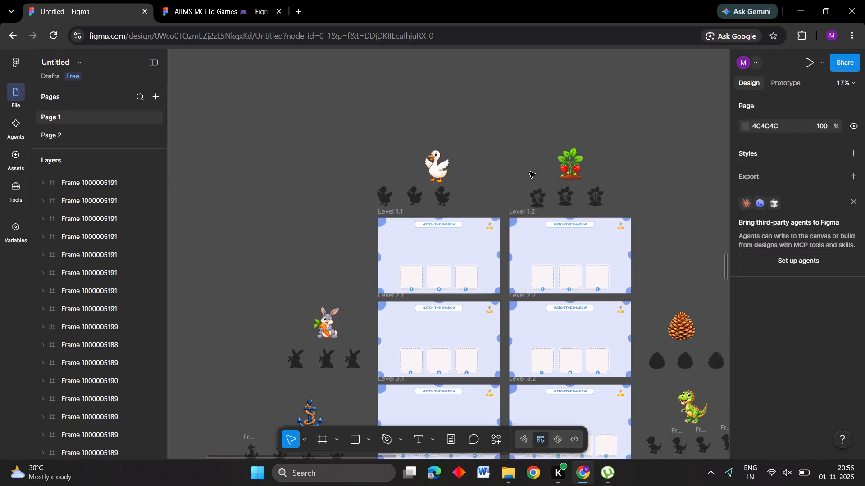
key("alt+Tab")
key("alt+Tab")
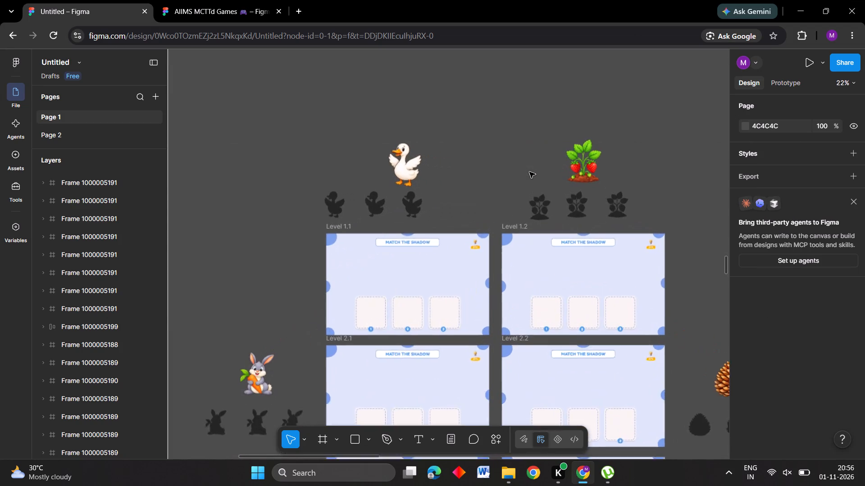
key("alt+Tab")
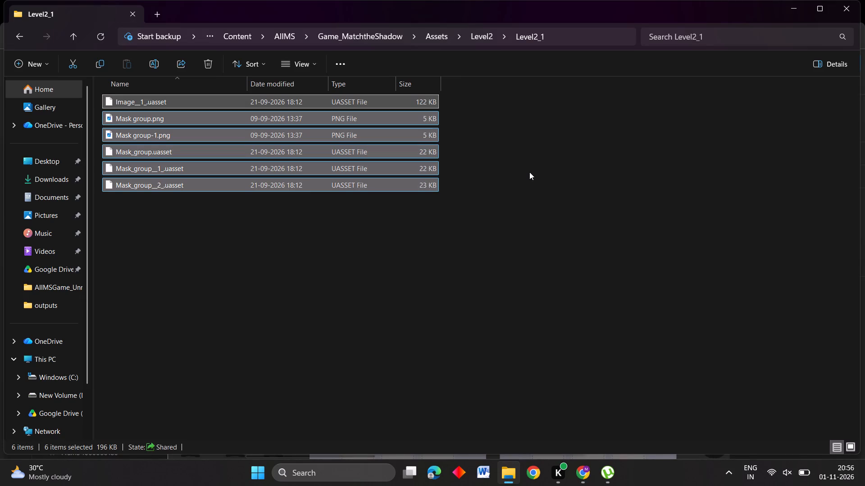
key("alt+Tab")
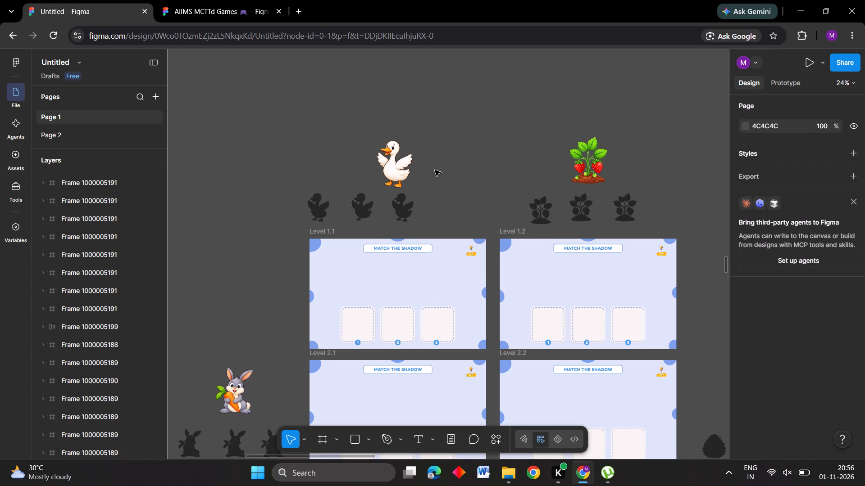
key("alt+Tab")
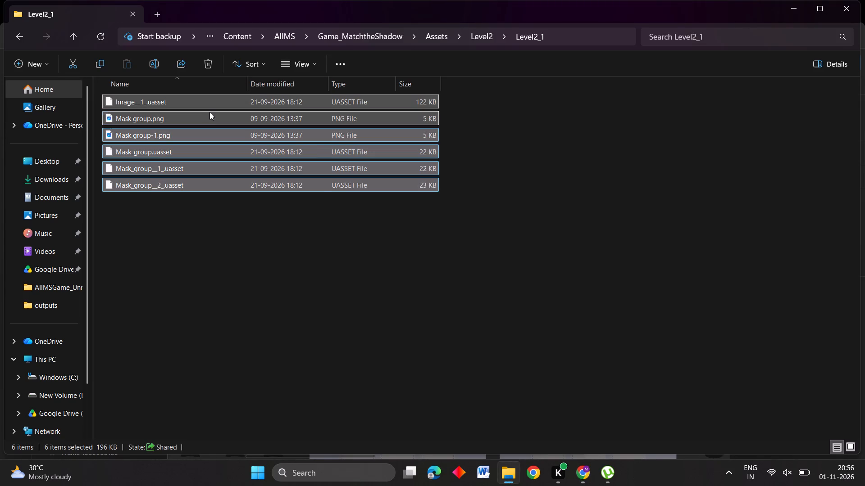
double_click(209, 115)
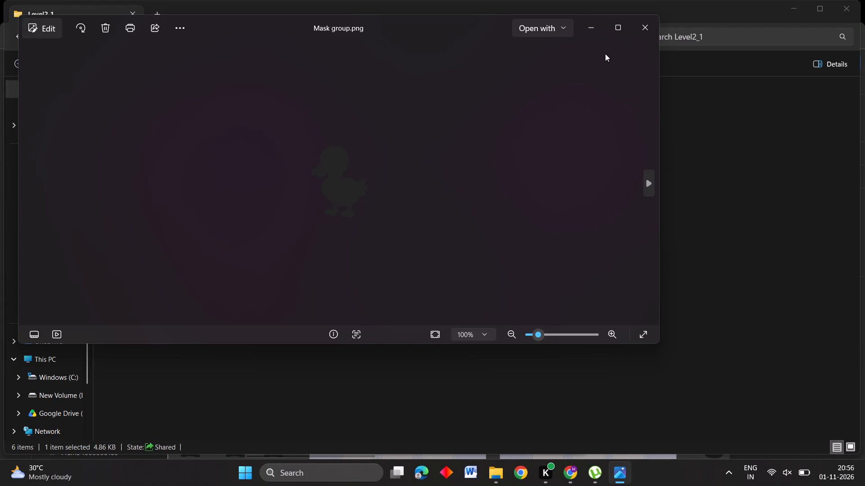
left_click(659, 29)
left_click(636, 27)
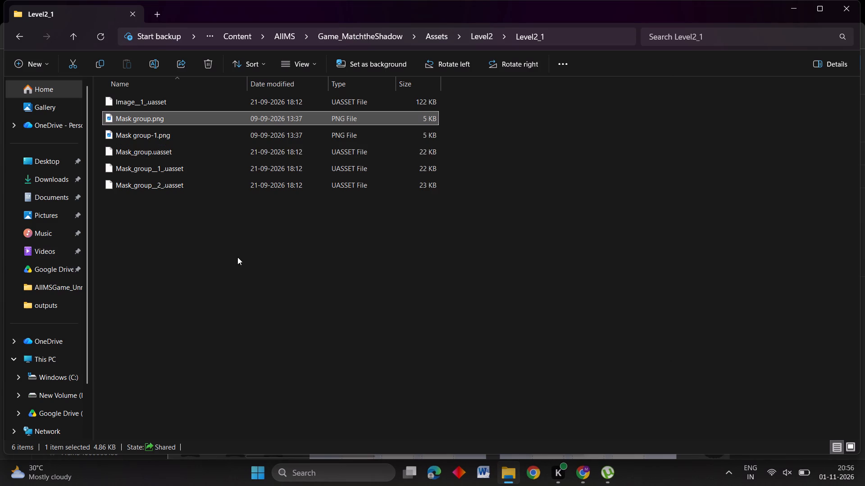
double_click(295, 132)
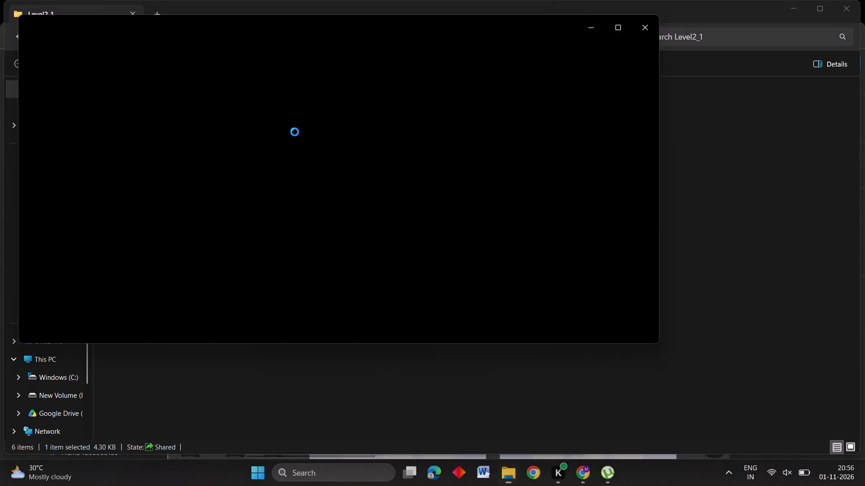
left_click(650, 26)
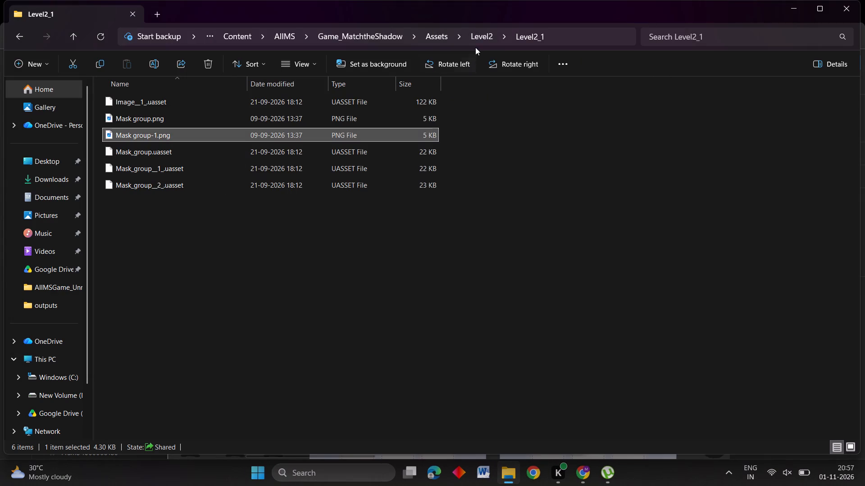
Go back to Level2, open the Level2_2 folder, and view its Mask group.png image.
left_click(484, 38)
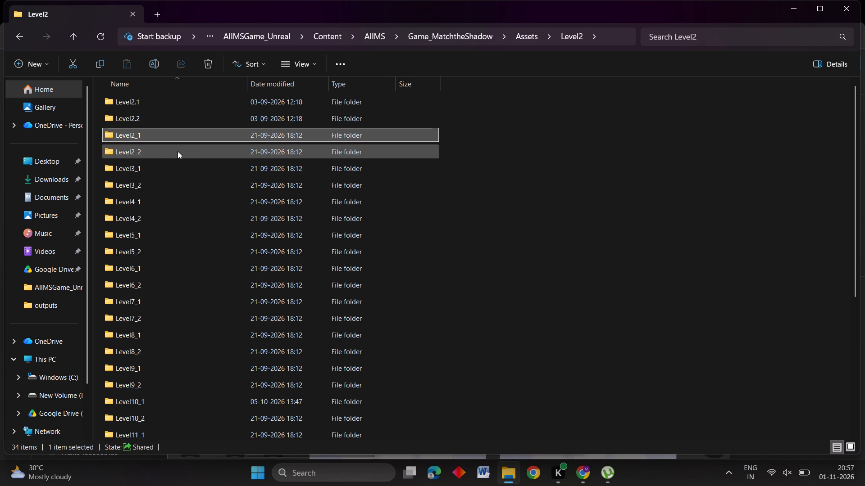
double_click(178, 151)
double_click(193, 138)
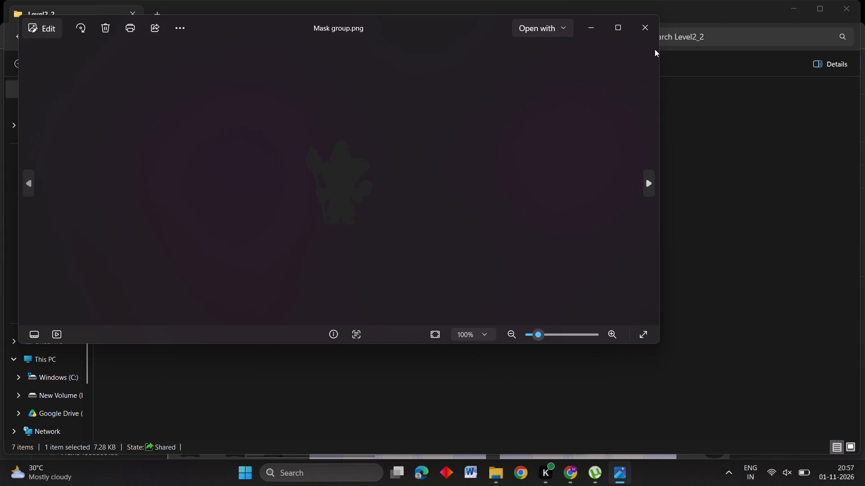
left_click(650, 34)
In the Untitled Figma file, look through the Match the Shadow level frames and their shadow artwork, returning to Level 1.1.
key("alt+Tab")
key("alt+Tab")
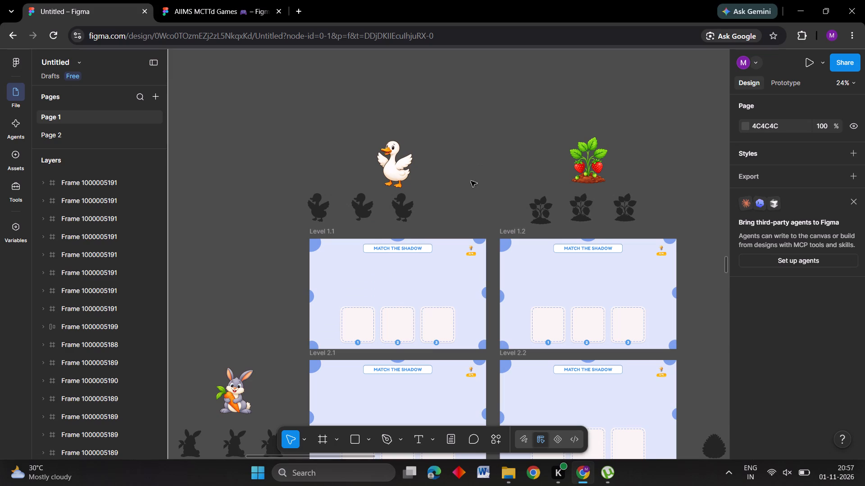
scroll(408, 273, "down", 5)
scroll(408, 273, "up", 1)
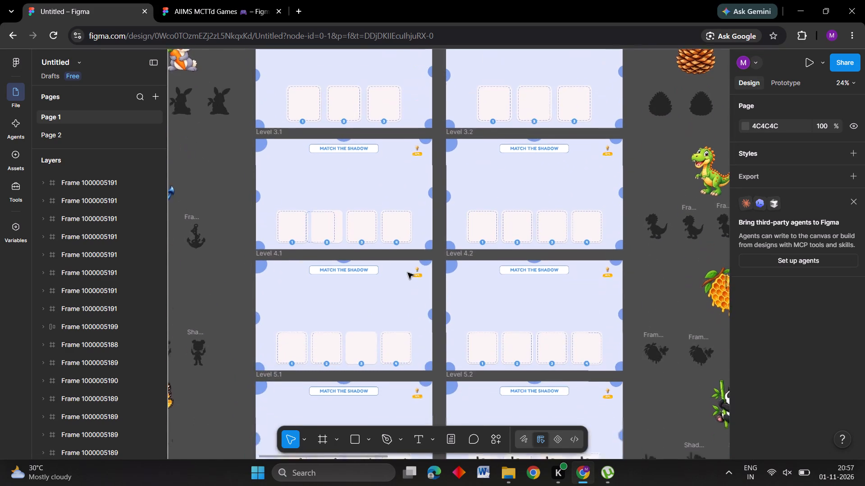
scroll(408, 273, "up", 1)
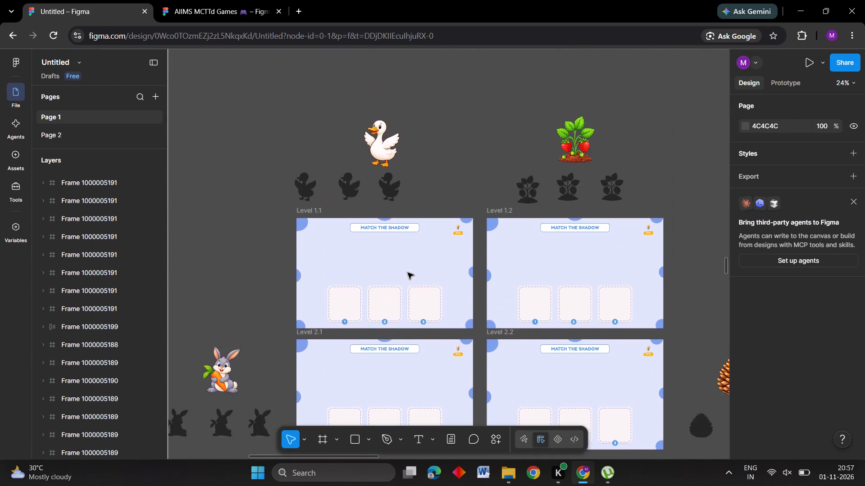
scroll(408, 273, "up", 1)
In File Explorer, go up from the Level2_2 folder to Level2.
key("alt+Tab")
double_click(482, 28)
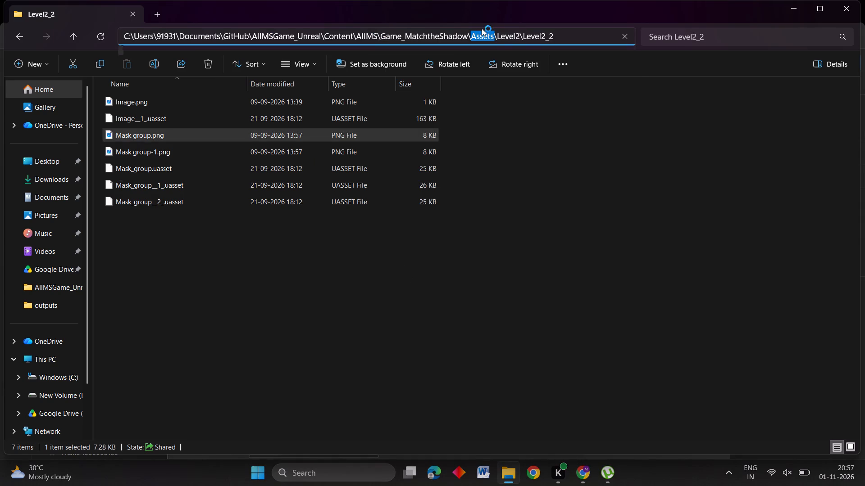
left_click(518, 0)
left_click(477, 39)
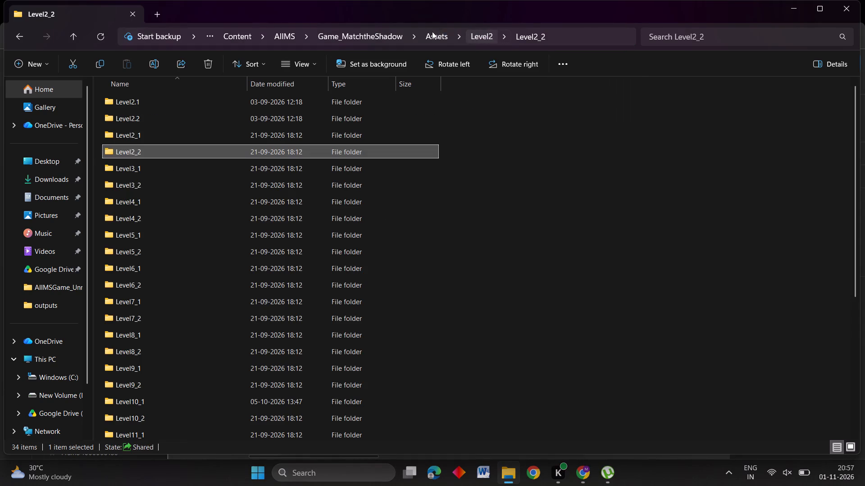
In Figma, select the first of the three goose shadows above the Level 1.1 frame.
key("alt+Tab")
left_click(297, 193)
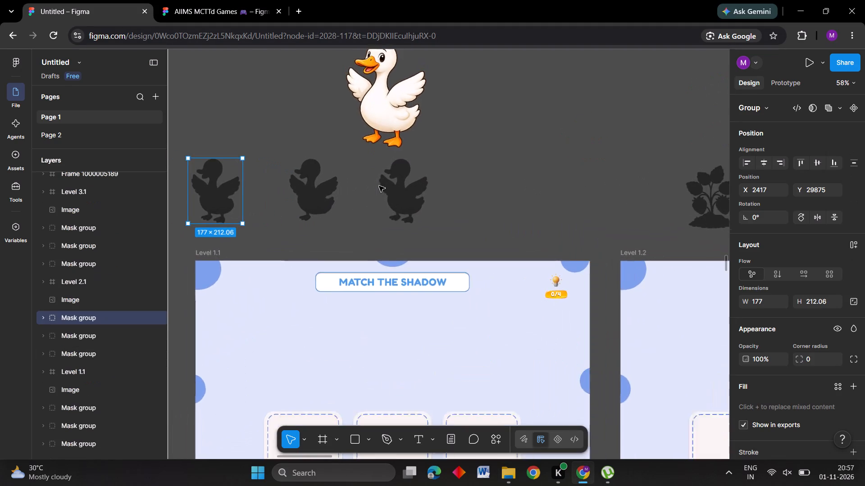
In File Explorer, check the images in the Level2.1 and Level2.2 folders, and return to Level2.
key("alt+Tab")
double_click(206, 106)
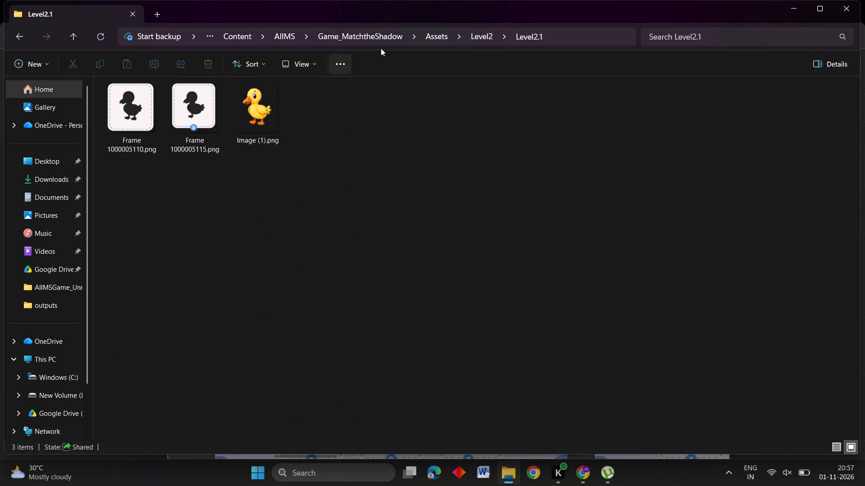
left_click(474, 33)
double_click(137, 120)
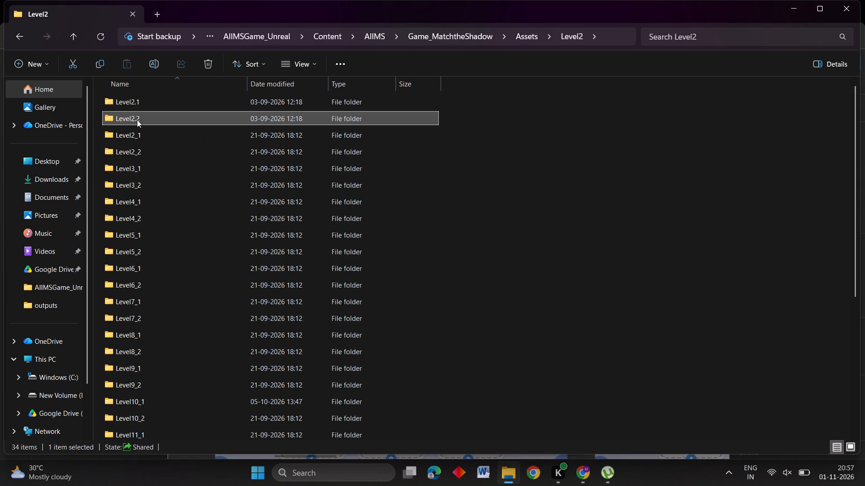
left_click(487, 41)
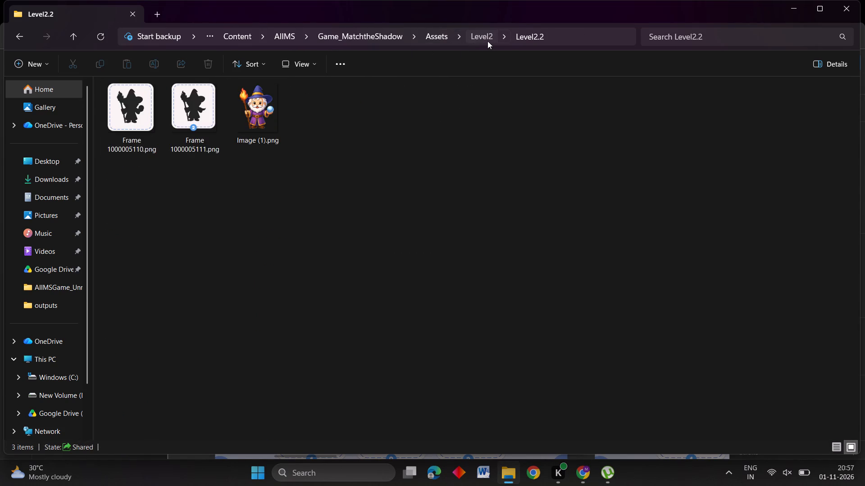
left_click_drag(460, 117, 371, 114)
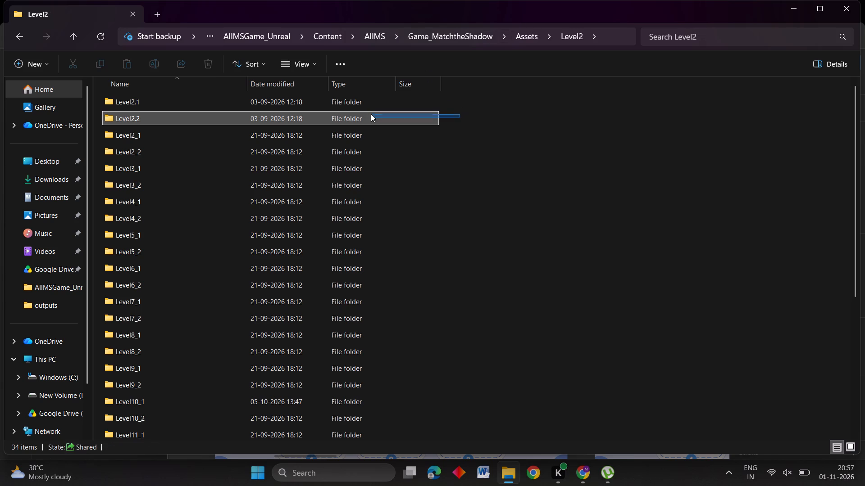
Delete the Level2.1 and Level2.2 folders from the Level2 folder.
left_click_drag(371, 114, 350, 99)
key("Delete")
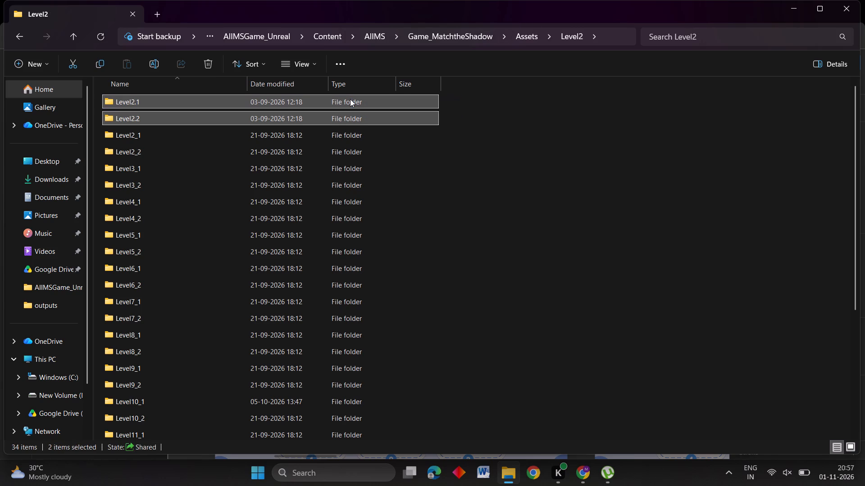
Go up to the Assets folder and reopen its Level2 folder.
left_click(533, 35)
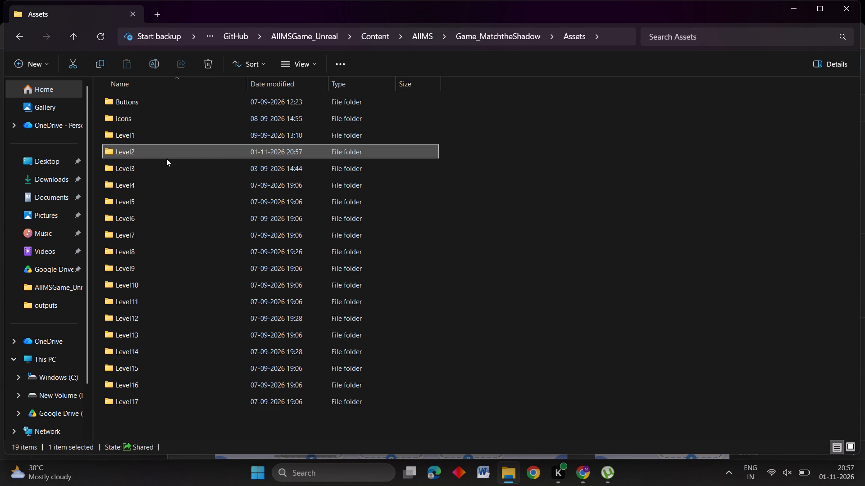
double_click(175, 151)
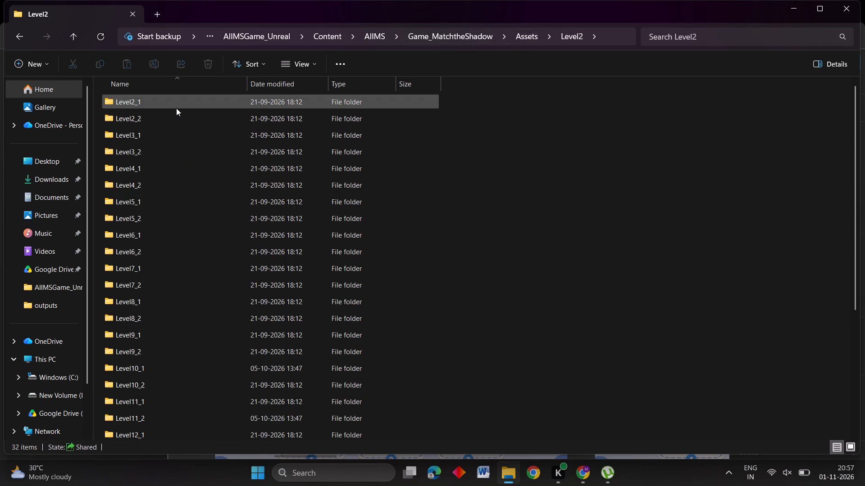
View the image Mask group-1.png in the Level3_1 folder, and return to Level2.
double_click(165, 131)
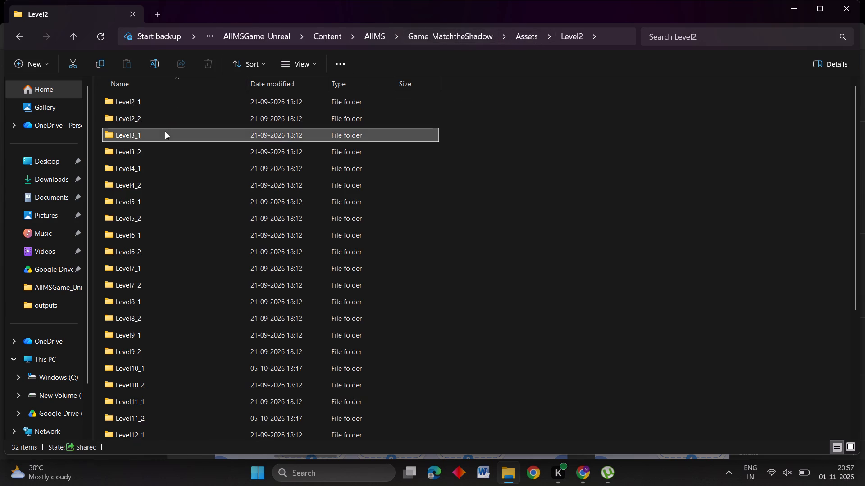
double_click(178, 133)
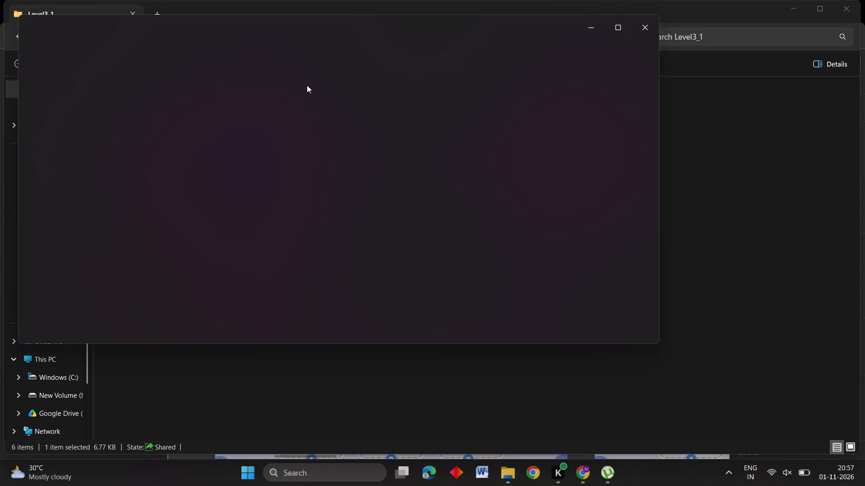
left_click(644, 24)
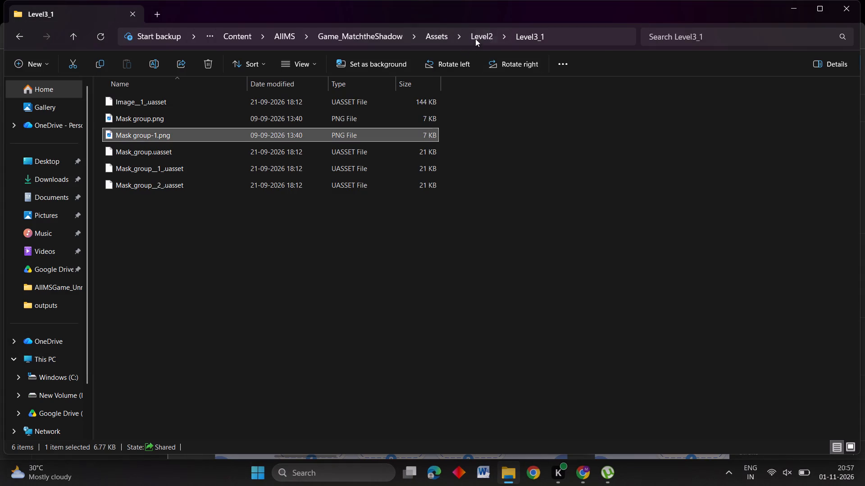
left_click(490, 35)
Open the Level2_1 folder inside Level2.
left_click(209, 105)
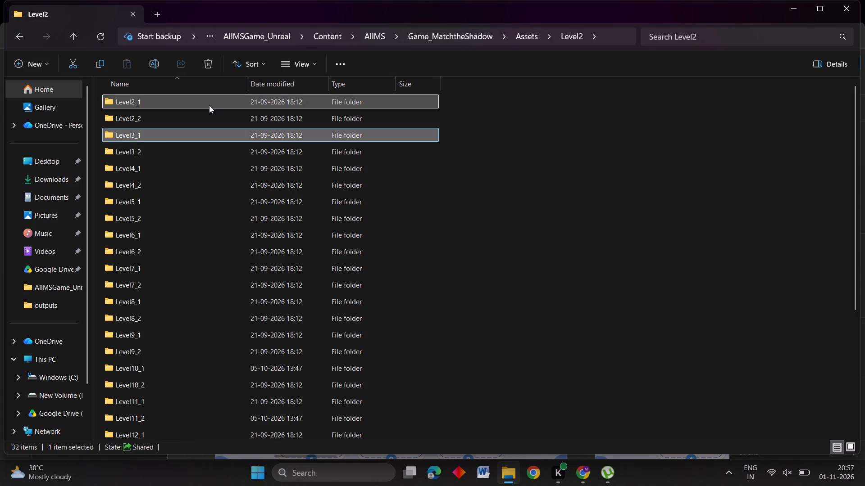
double_click(209, 105)
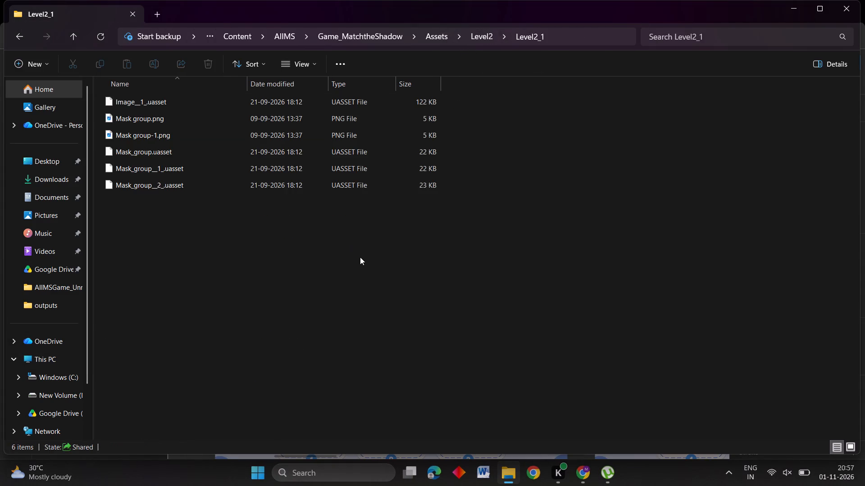
Minimize File Explorer to return to the Untitled file in Figma.
key("alt+Tab")
key("alt+Tab")
left_click(788, 5)
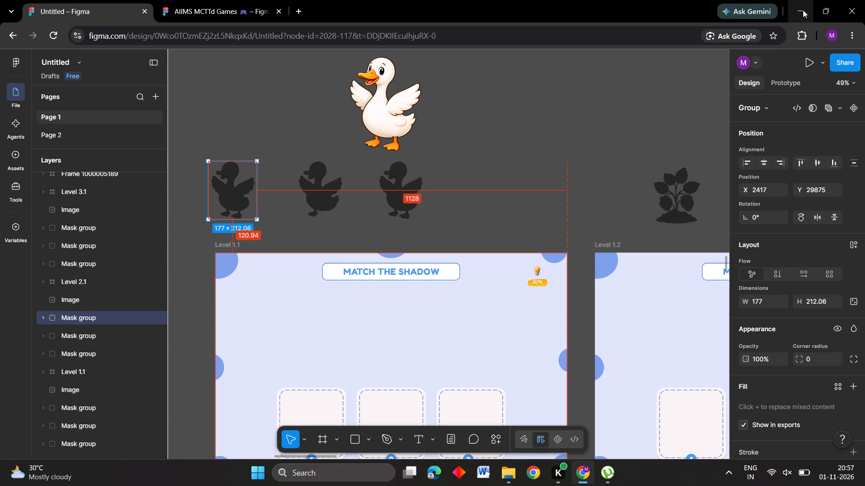
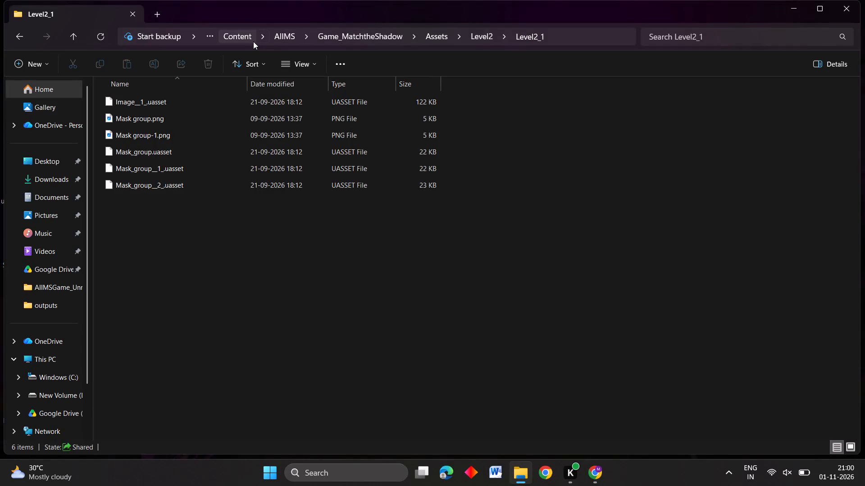
Open AIIMS.uproject from the AIIMSGame_Unreal project folder in Unreal Editor.
left_click(223, 37)
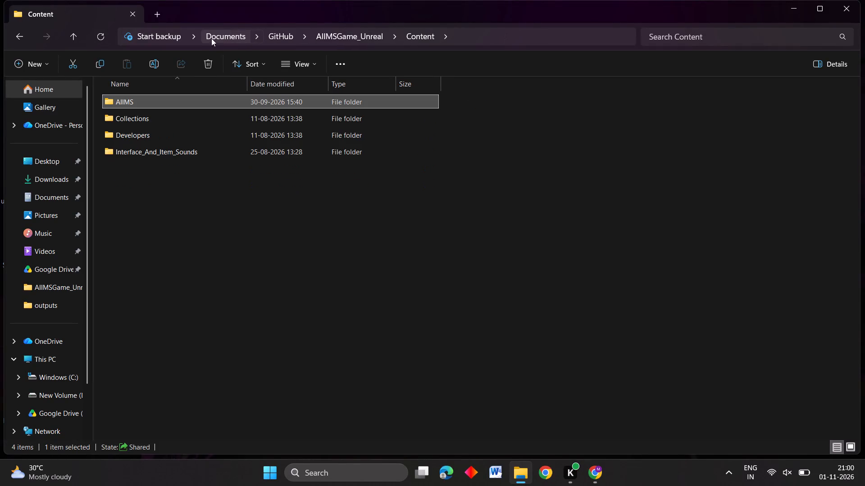
left_click(343, 39)
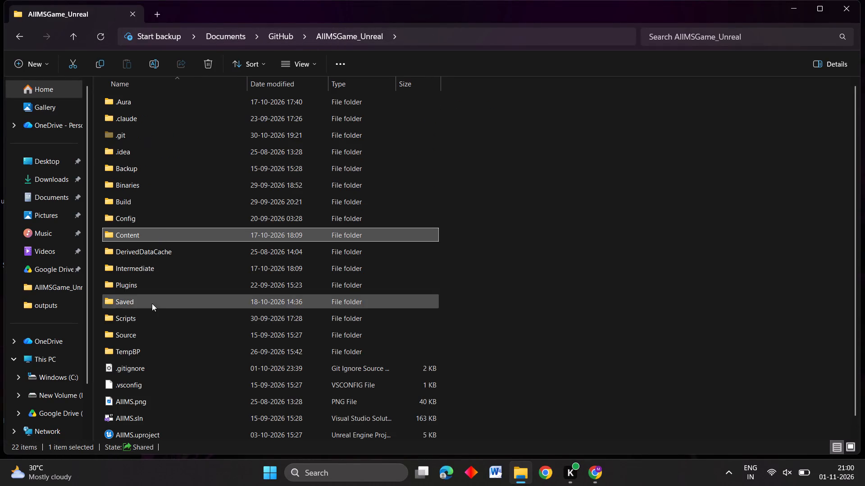
scroll(157, 389, "down", 2)
double_click(144, 418)
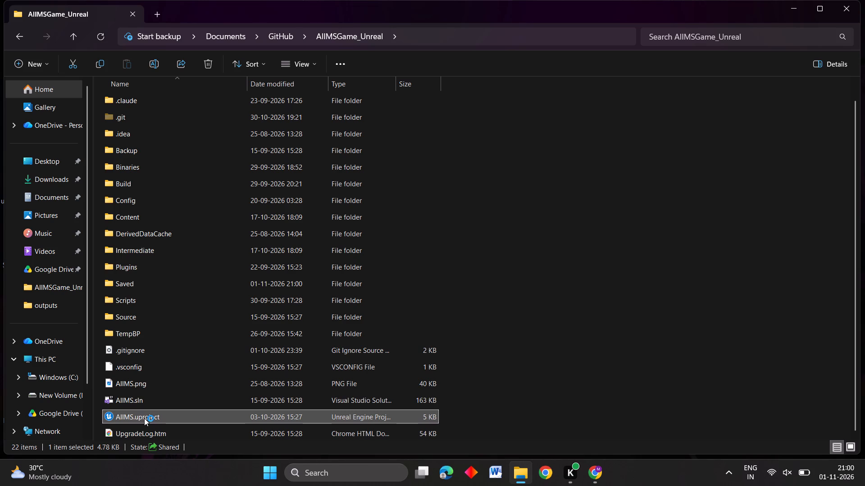
Return to the Untitled file in Figma and export the first duck shadow mask group above Level 1.1 as a 4x PNG.
left_click(579, 473)
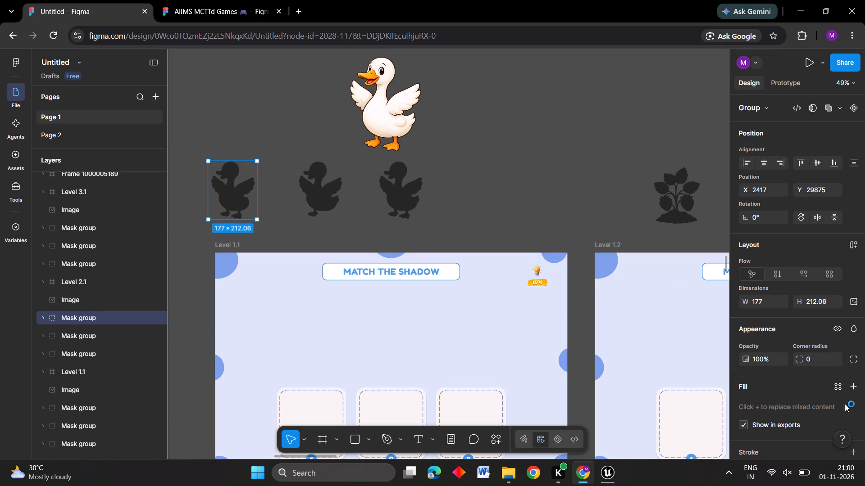
scroll(783, 446, "down", 4)
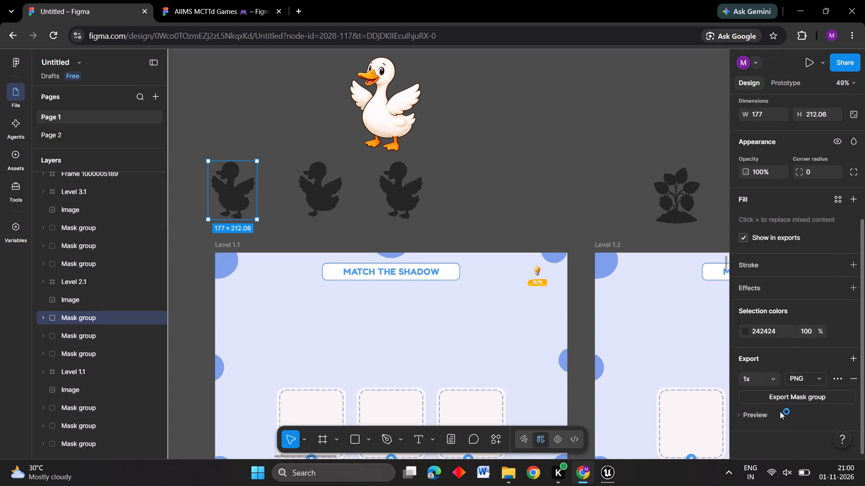
left_click(765, 374)
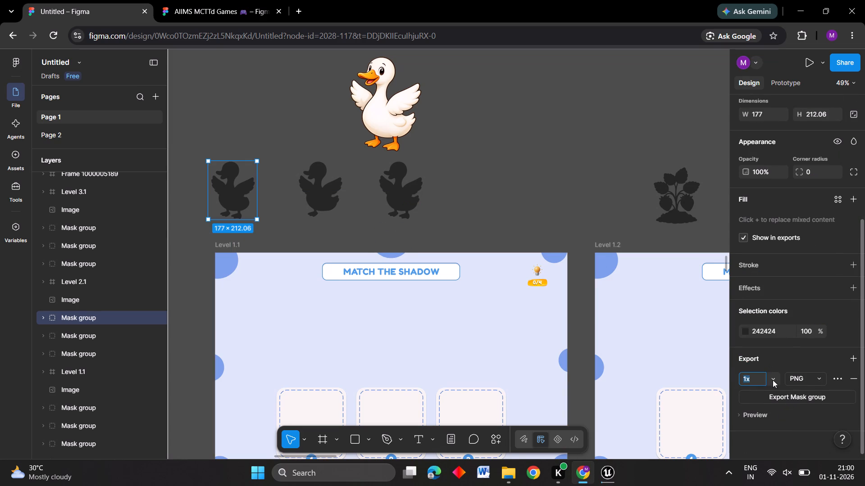
left_click(773, 380)
left_click(757, 331)
left_click(784, 395)
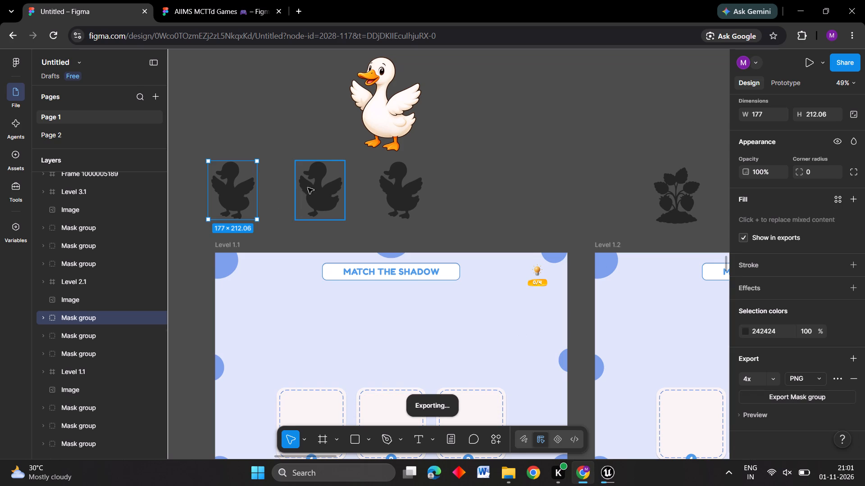
Export the second (middle) duck shadow mask group as a PNG at 4x scale.
left_click(321, 195)
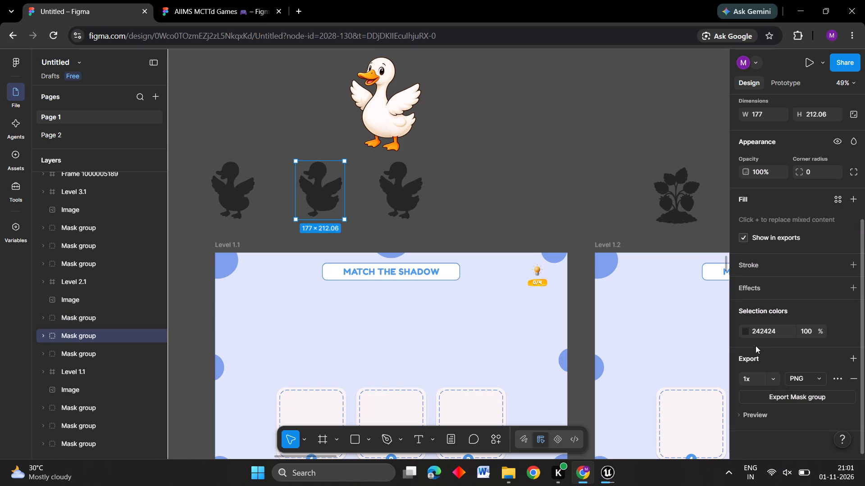
left_click(778, 382)
left_click(760, 333)
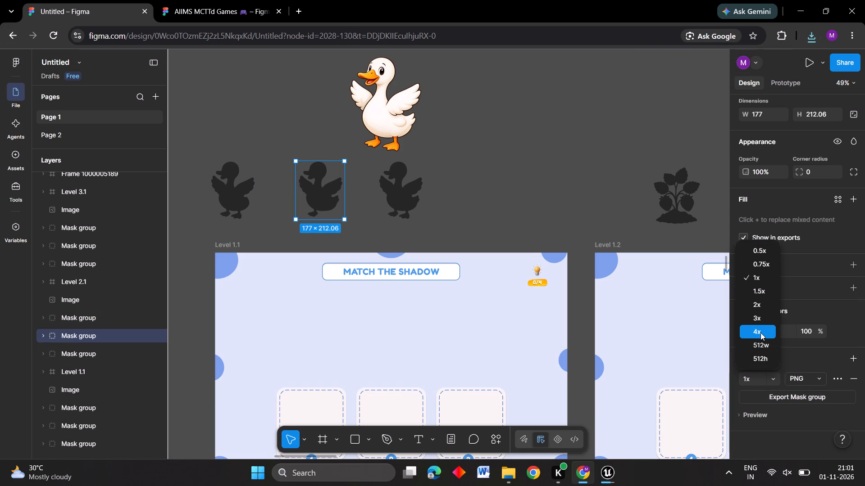
left_click(769, 398)
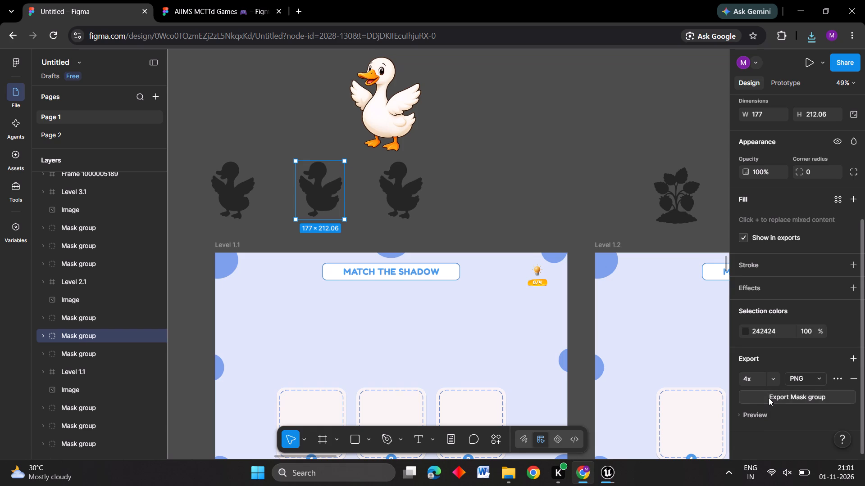
Export the third duck shadow mask group as a PNG at 4x scale.
left_click(394, 205)
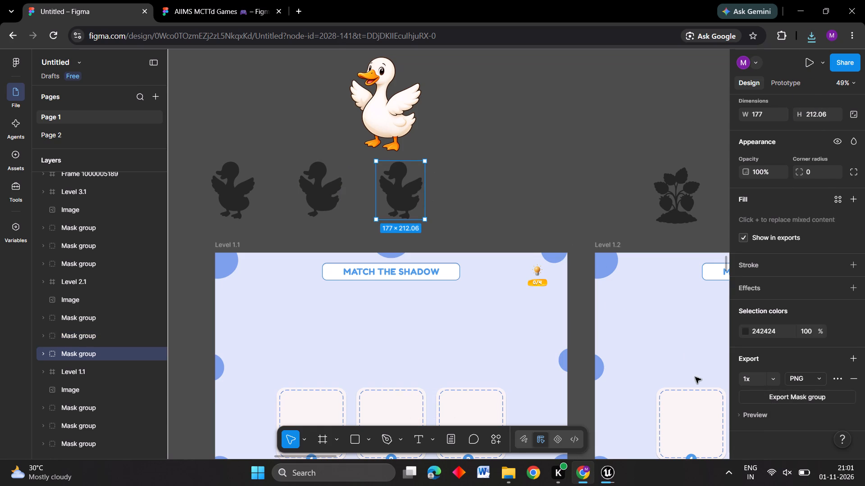
left_click(776, 382)
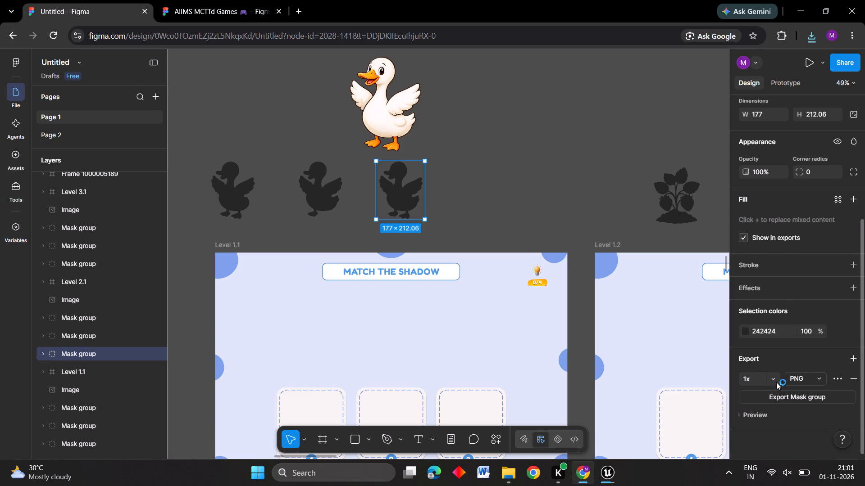
left_click(768, 332)
left_click(791, 398)
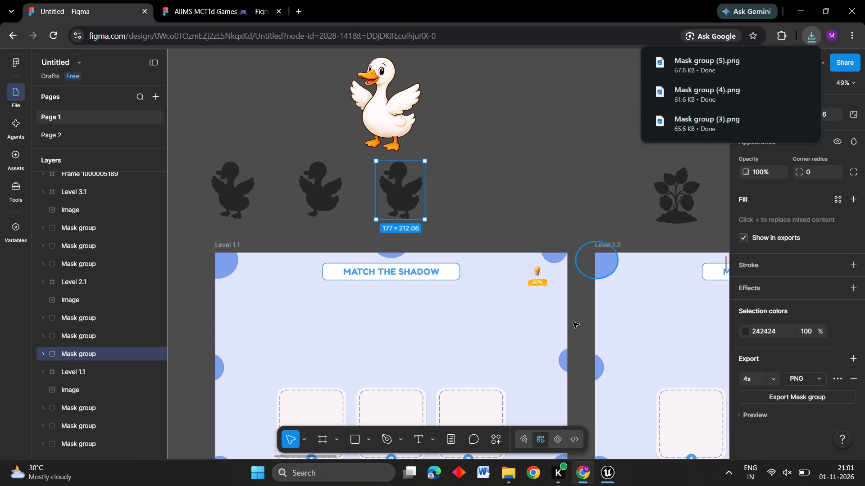
Open the Downloads folder in File Explorer and look through its exported images and older files.
left_click(510, 475)
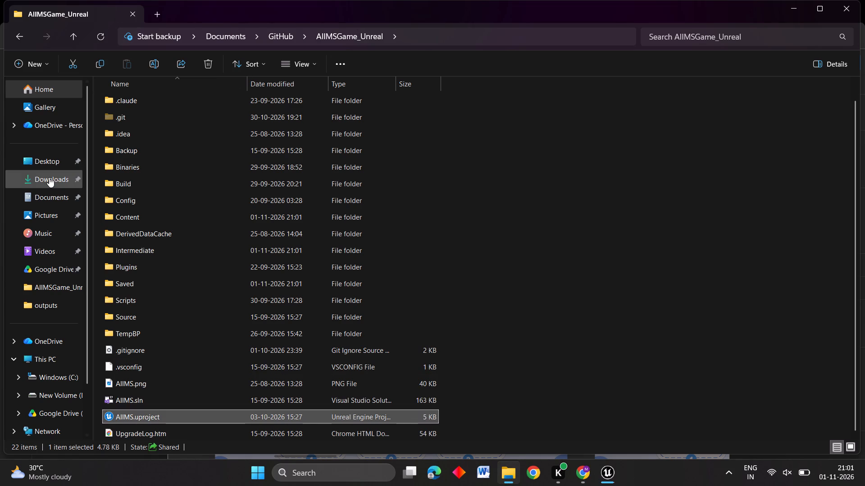
left_click(48, 187)
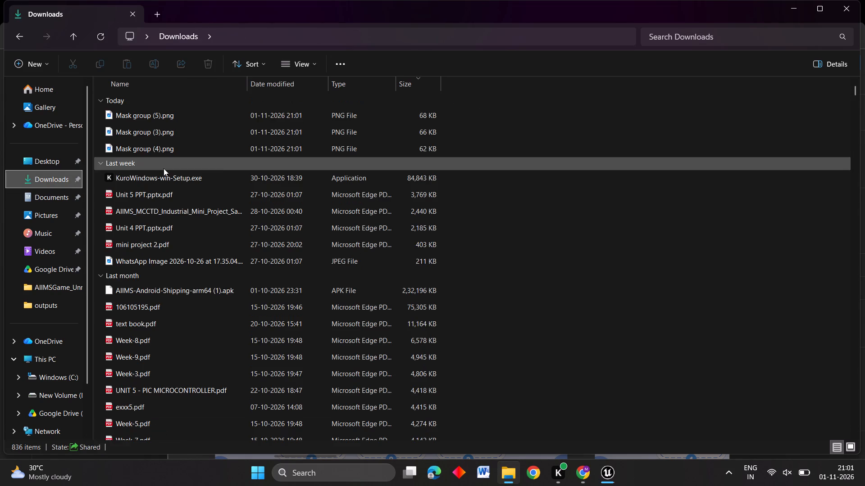
key("alt+Tab")
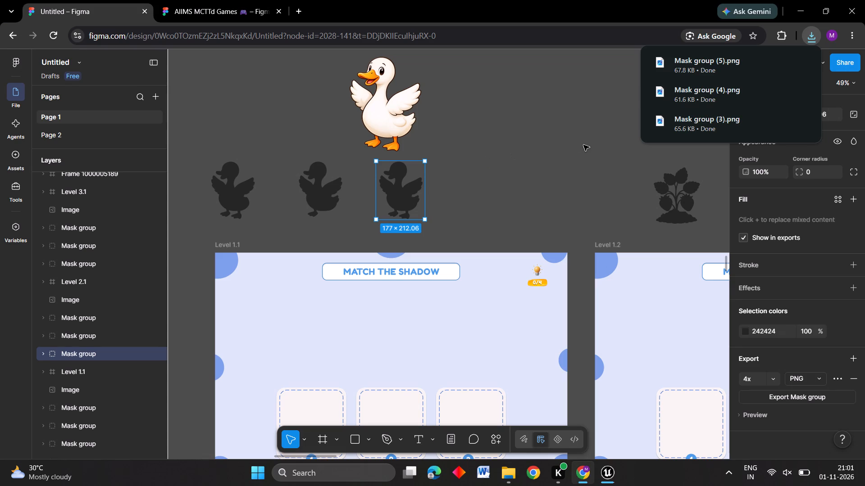
key("alt+Tab")
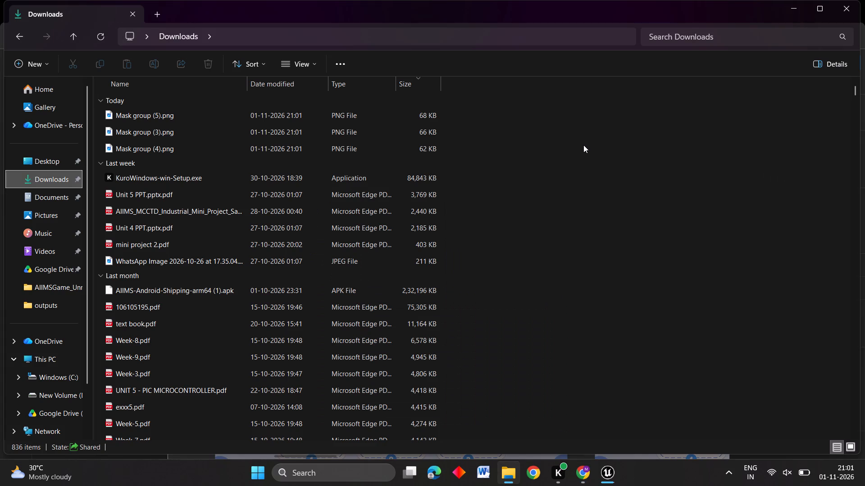
scroll(316, 266, "down", 5)
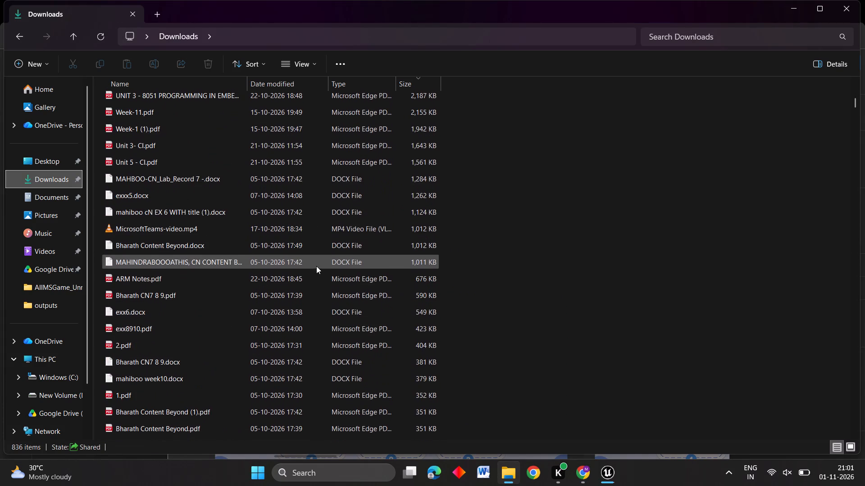
scroll(316, 266, "down", 3)
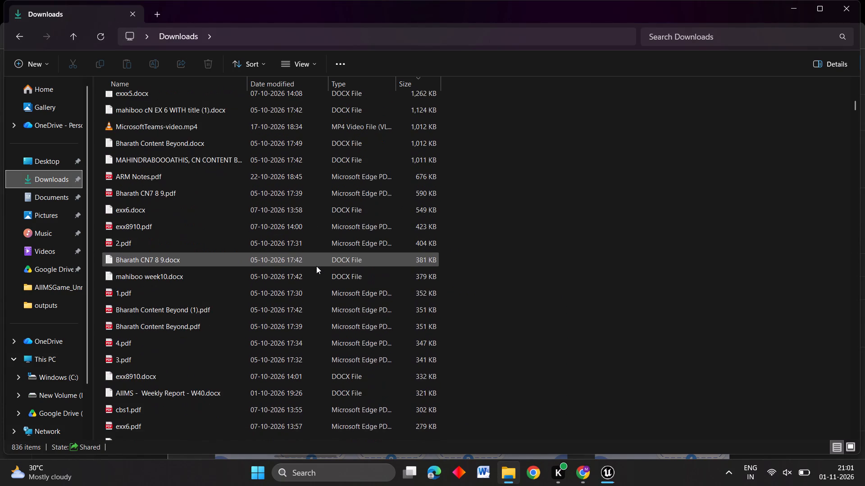
scroll(316, 266, "down", 8)
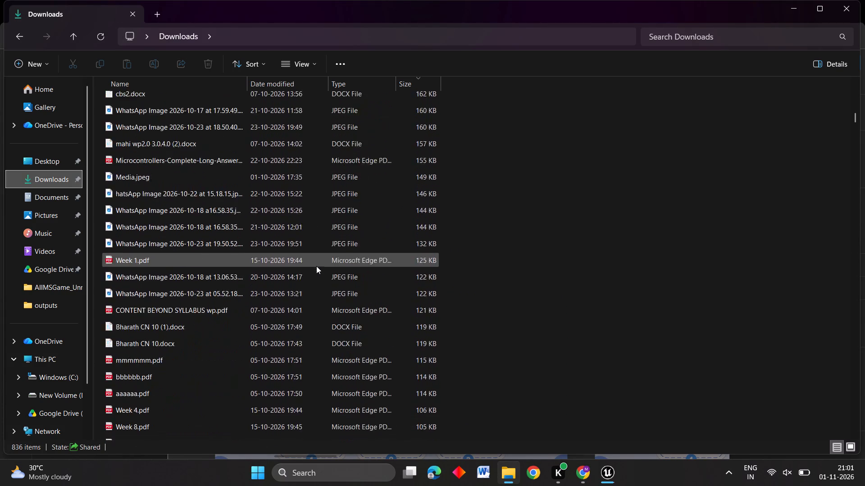
scroll(316, 266, "down", 3)
scroll(316, 266, "up", 1)
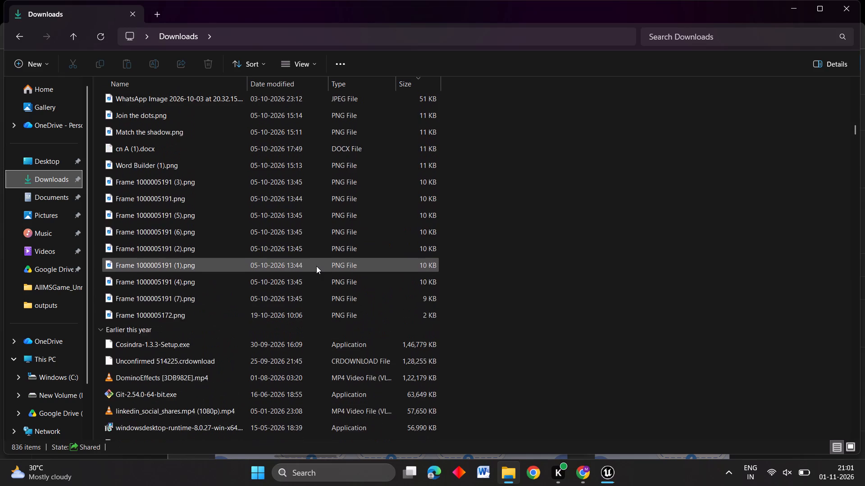
scroll(316, 266, "up", 1)
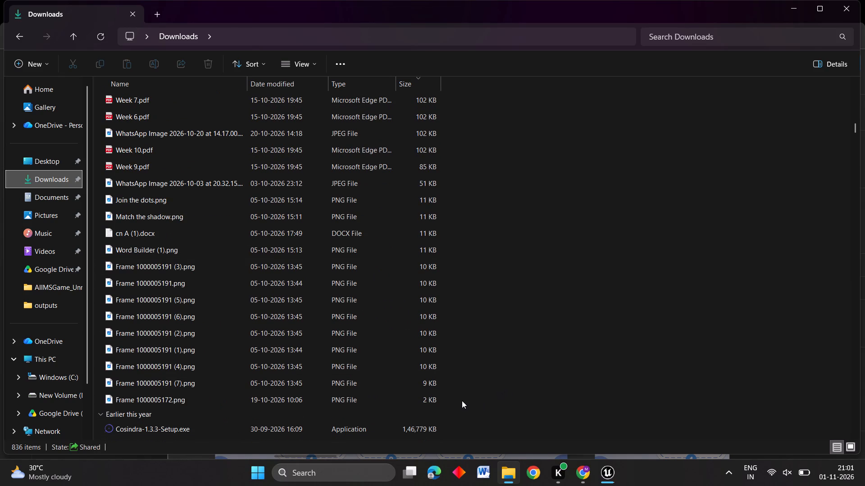
scroll(359, 242, "down", 3)
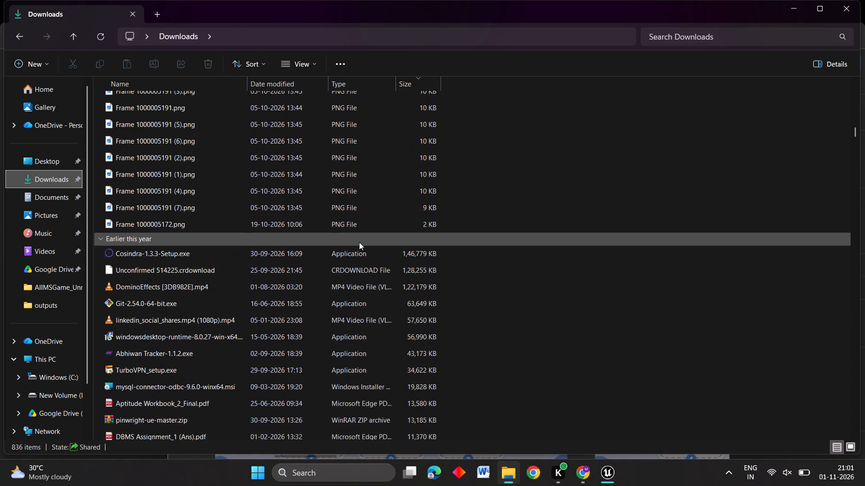
scroll(359, 242, "down", 2)
scroll(359, 242, "up", 2)
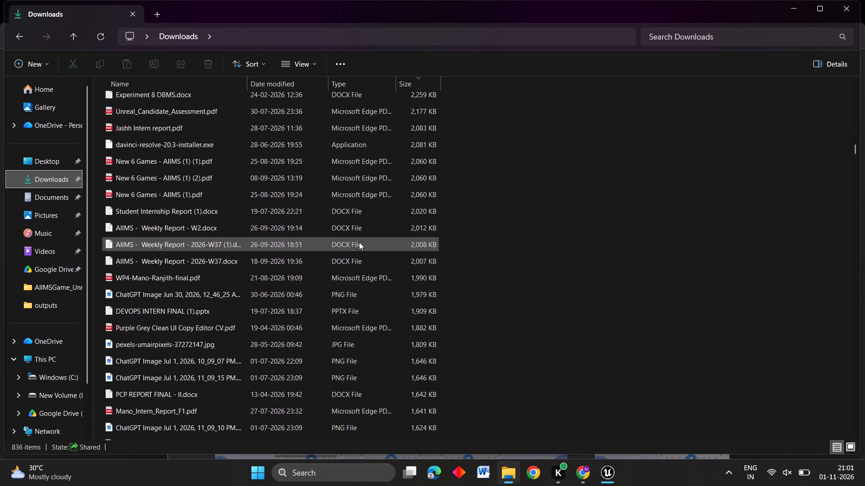
scroll(359, 242, "up", 3)
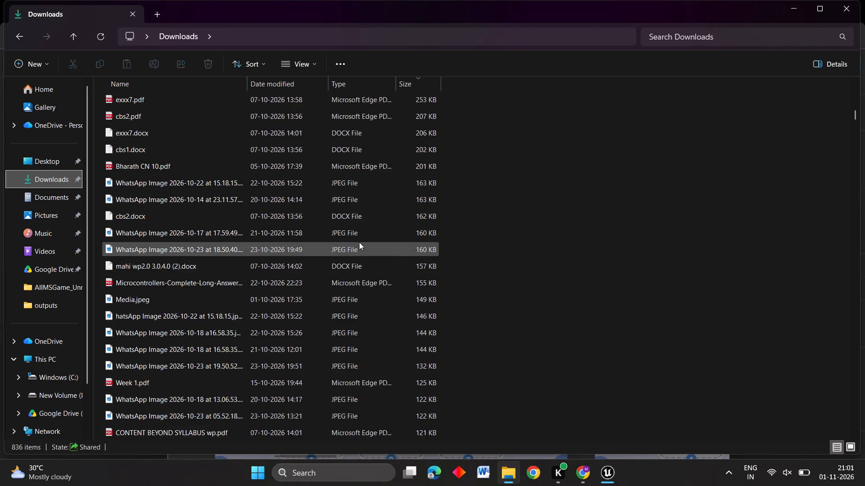
scroll(359, 242, "up", 7)
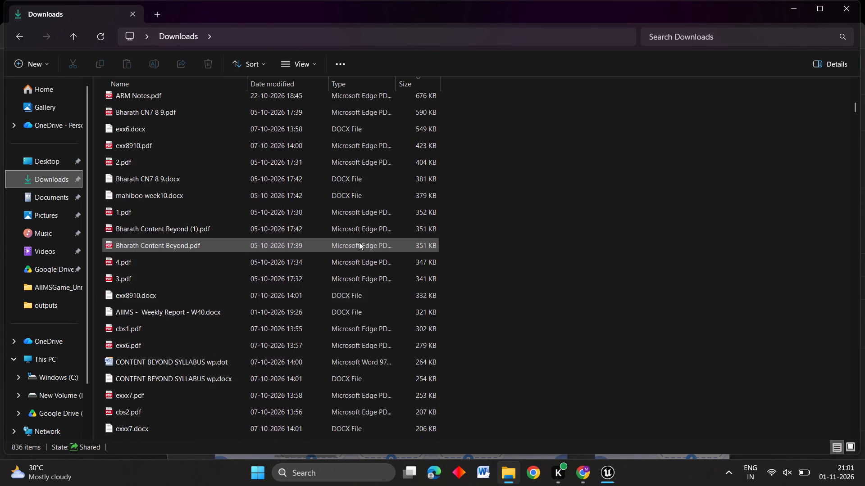
scroll(359, 242, "up", 8)
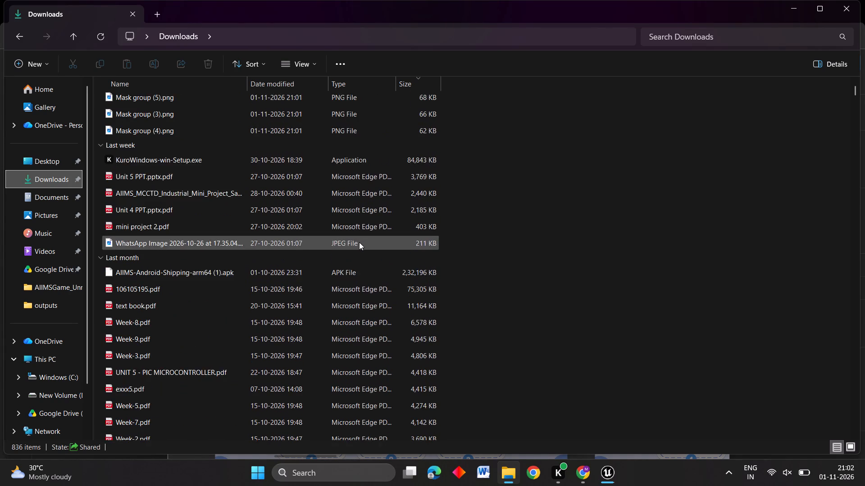
scroll(359, 242, "up", 4)
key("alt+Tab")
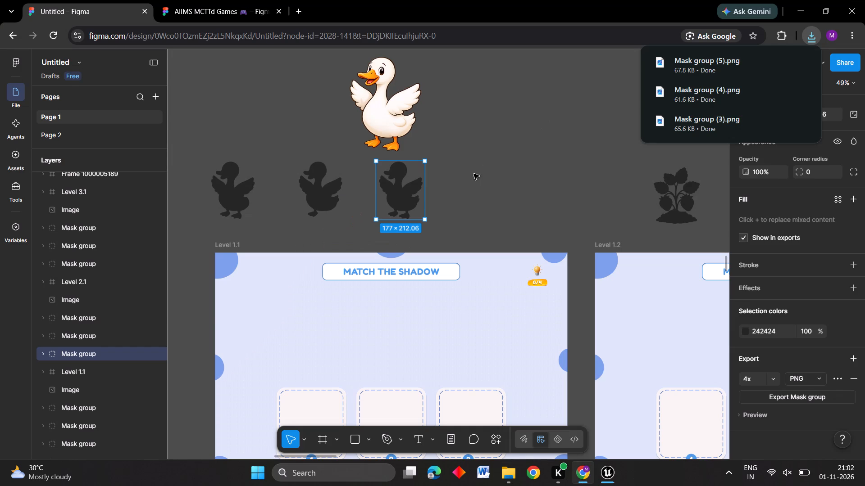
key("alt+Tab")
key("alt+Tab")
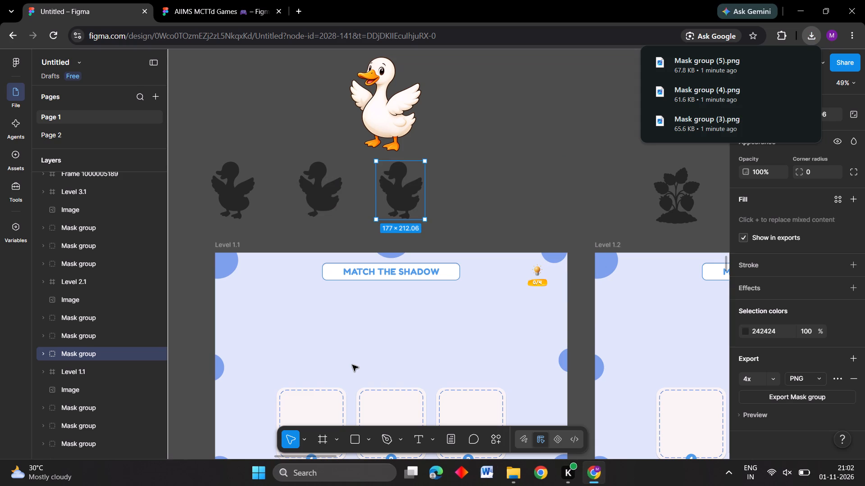
Switch to Unreal Editor with the AIIMS project and try to open the Content Drawer.
left_click(615, 485)
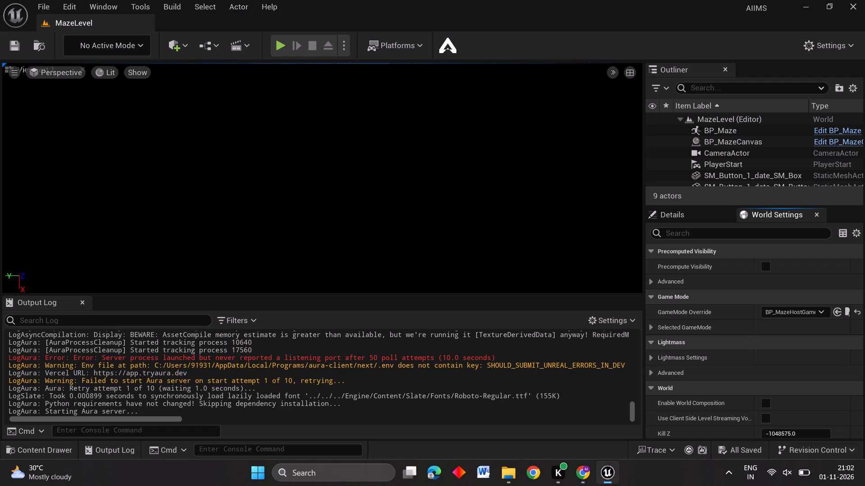
left_click(63, 453)
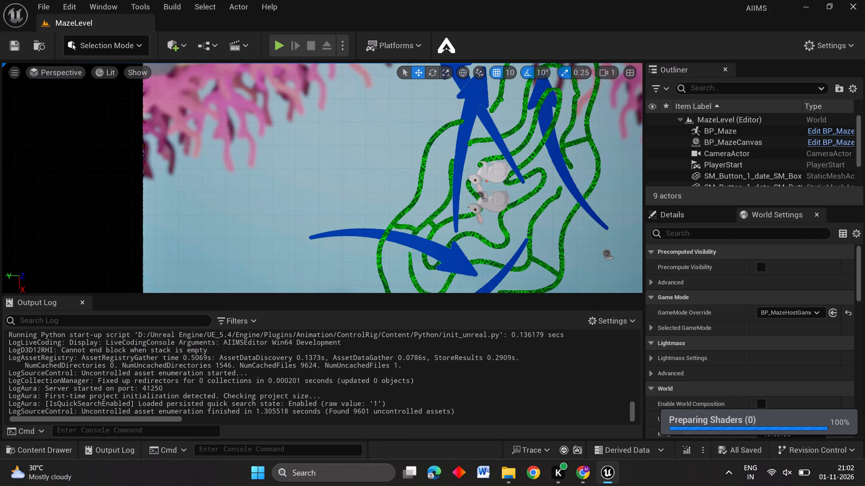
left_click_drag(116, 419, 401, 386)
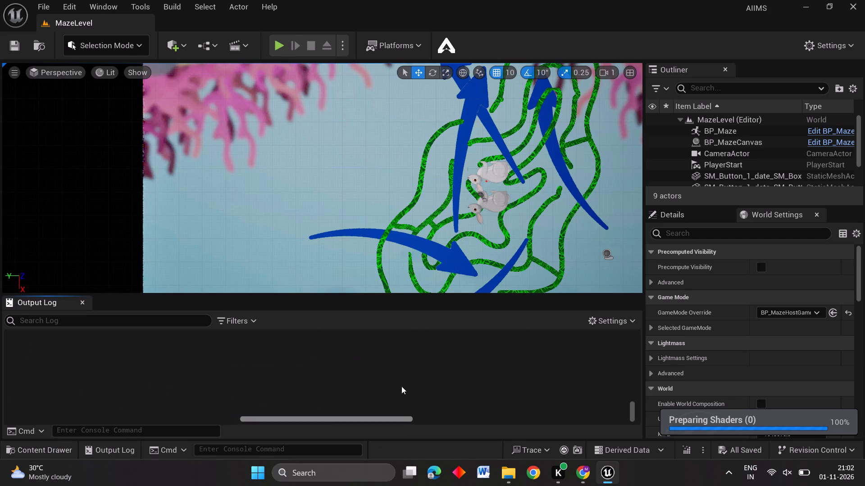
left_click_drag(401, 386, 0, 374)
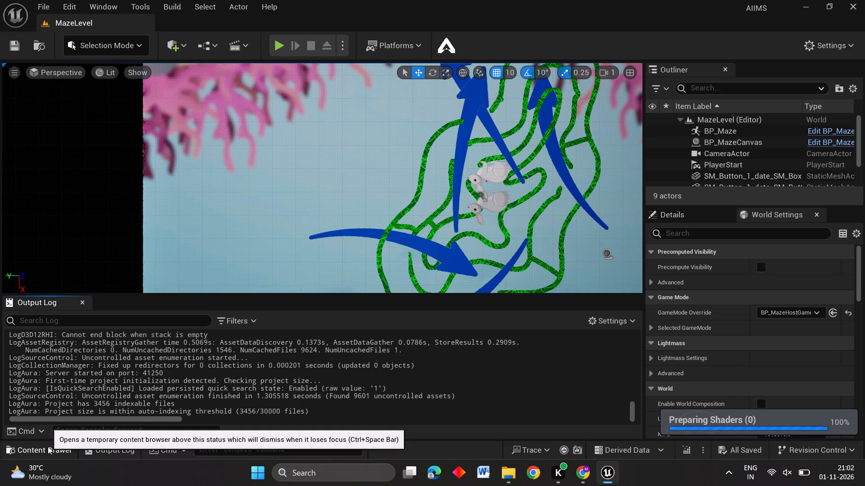
Open the Level2_1 folder inside Game_MatchtheShadow's Assets/Level2 in the project content.
left_click(48, 447)
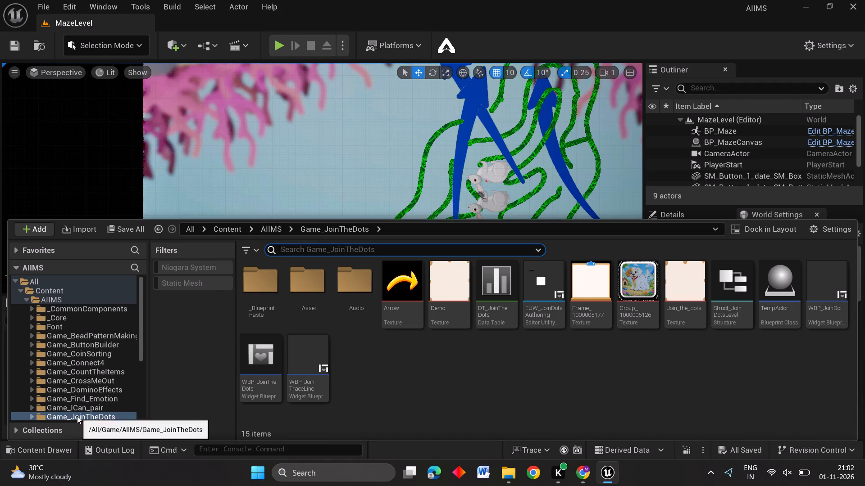
scroll(88, 383, "down", 1)
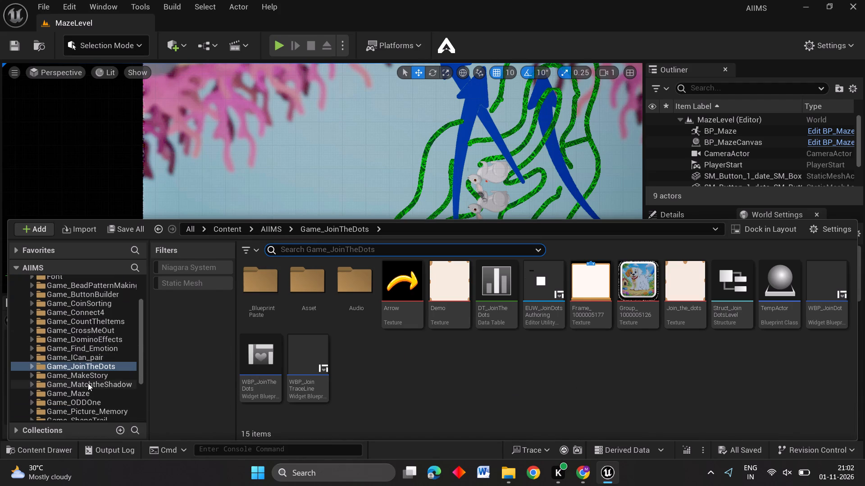
scroll(88, 383, "down", 1)
left_click(94, 366)
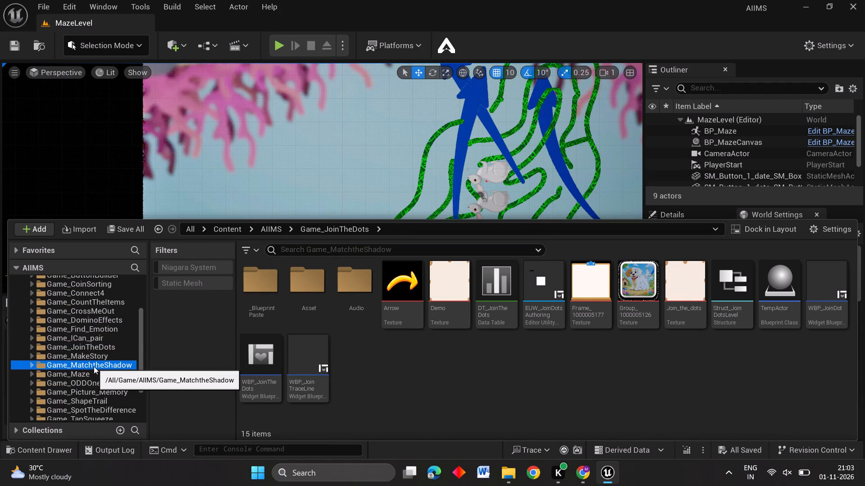
double_click(259, 291)
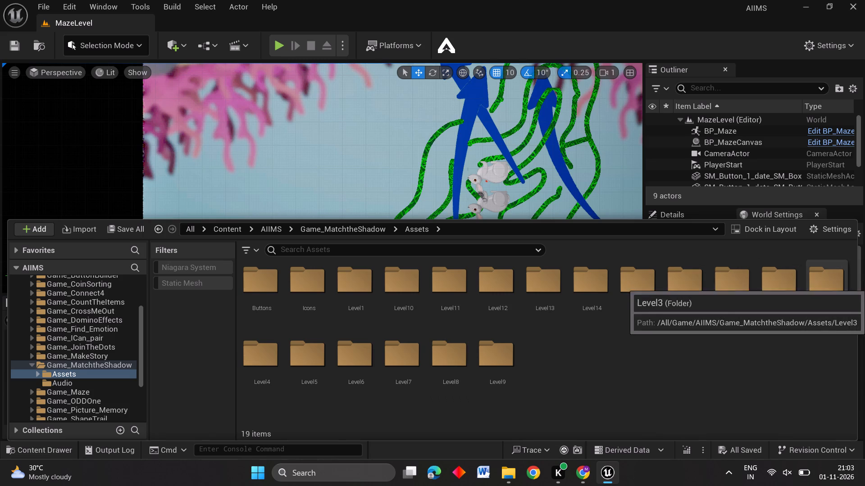
double_click(778, 296)
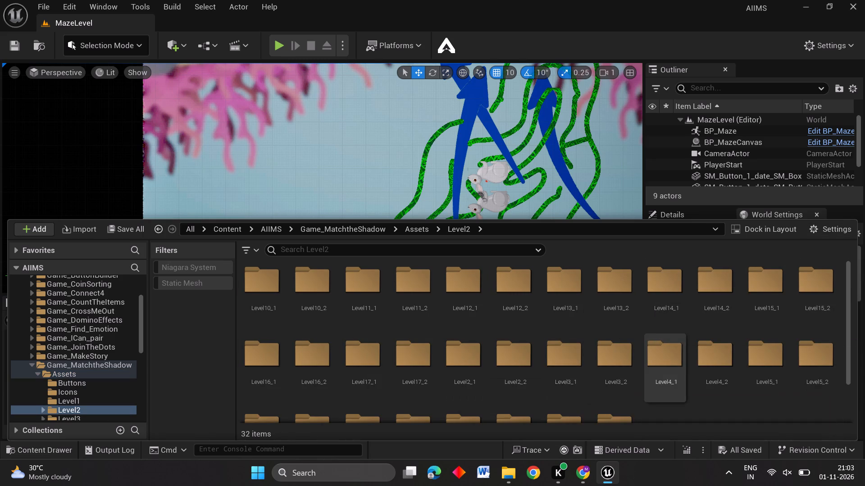
scroll(654, 403, "down", 1)
double_click(449, 376)
left_click_drag(429, 362, 463, 384)
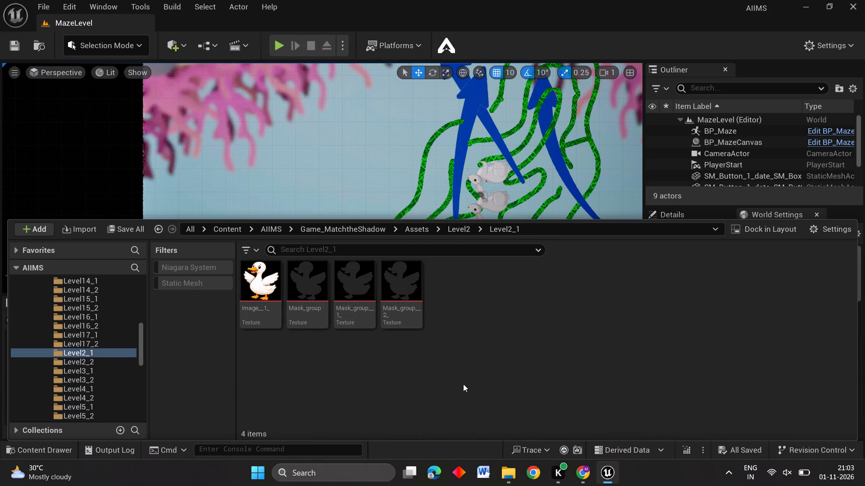
left_click_drag(463, 384, 314, 350)
left_click(314, 350)
Force delete the textures Mask_group, Mask_group__1_ and Mask_group__2_ from the Level2_1 folder, keeping the duck image.
left_click(314, 284, "ctrl")
left_click(369, 290, "ctrl")
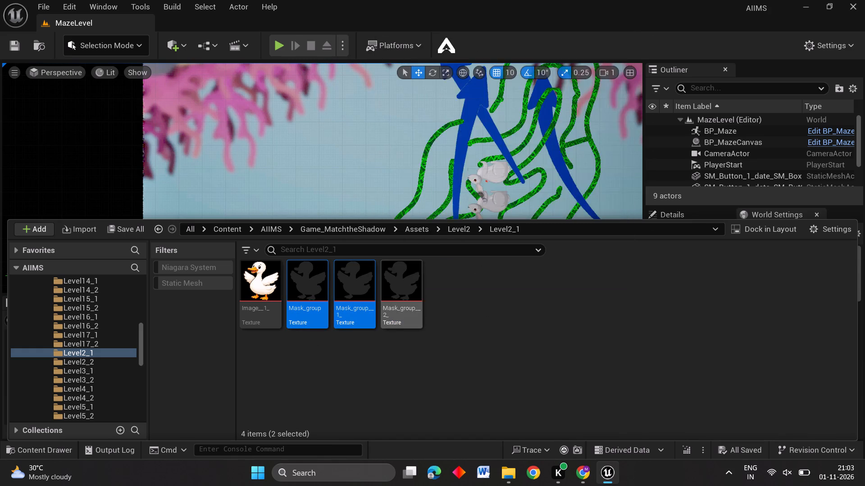
left_click(404, 296, "ctrl")
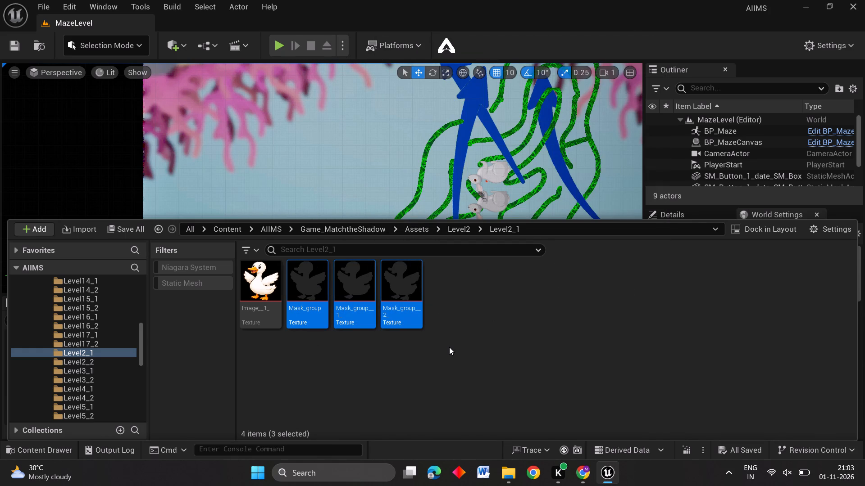
key("Delete")
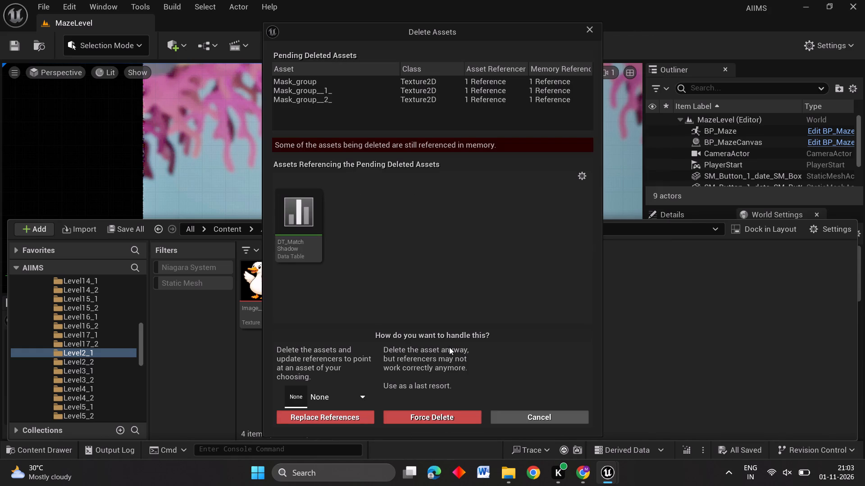
left_click(342, 418)
left_click(368, 388)
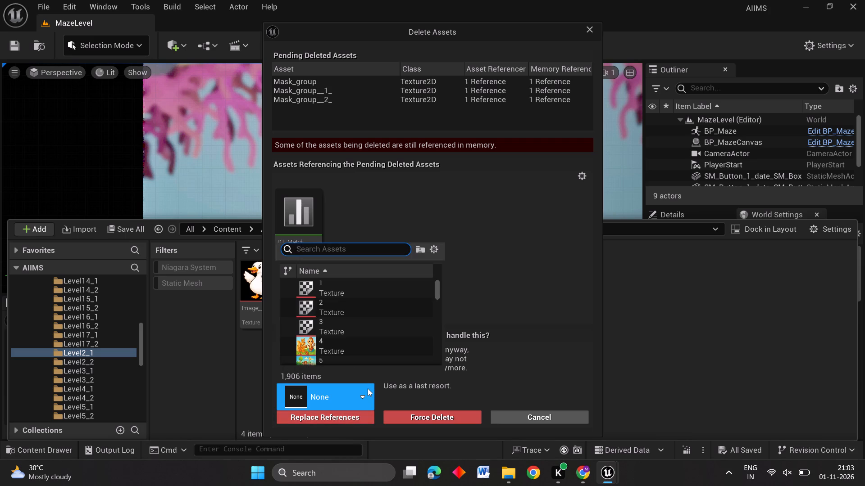
left_click(368, 388)
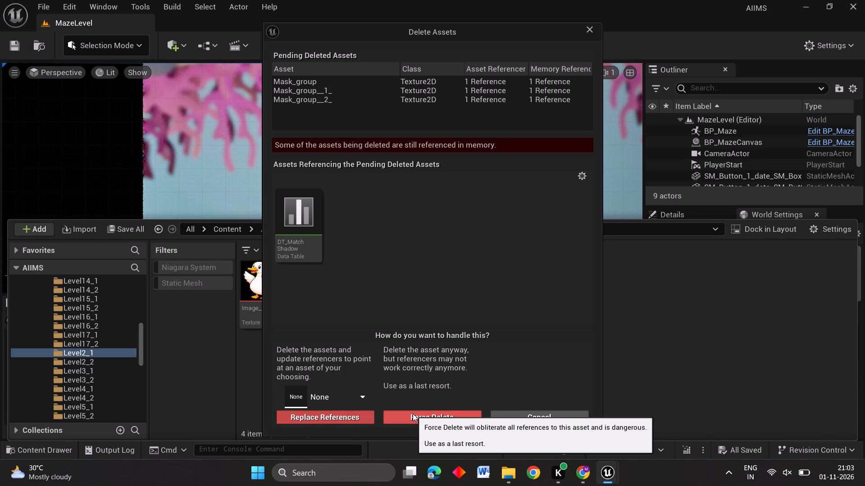
left_click(413, 414)
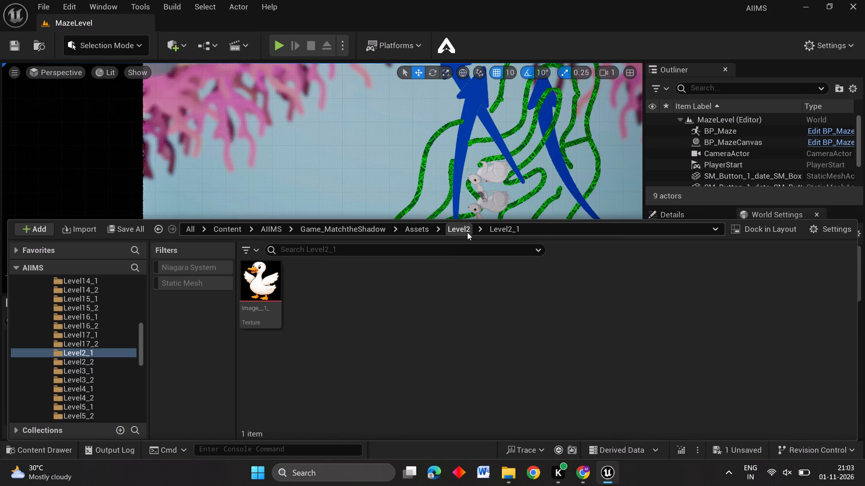
left_click(345, 359)
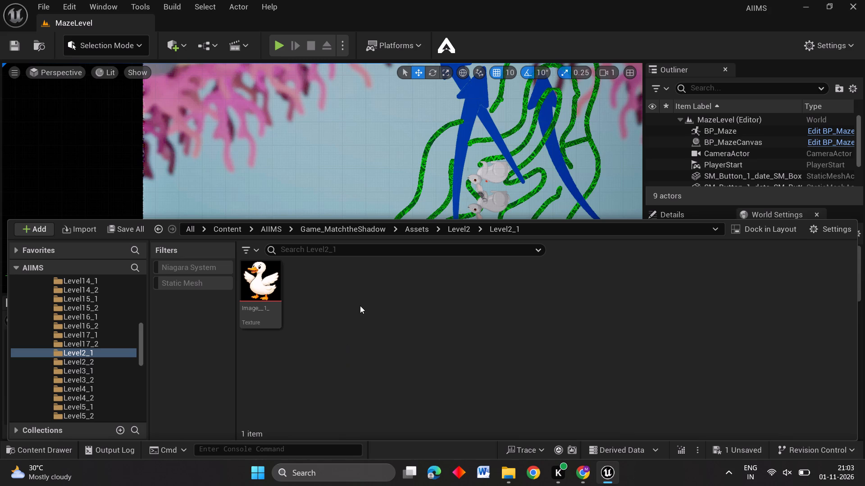
Bring up the options for adding assets to the Level2_1 folder.
left_click_drag(360, 306, 383, 315)
right_click(383, 315)
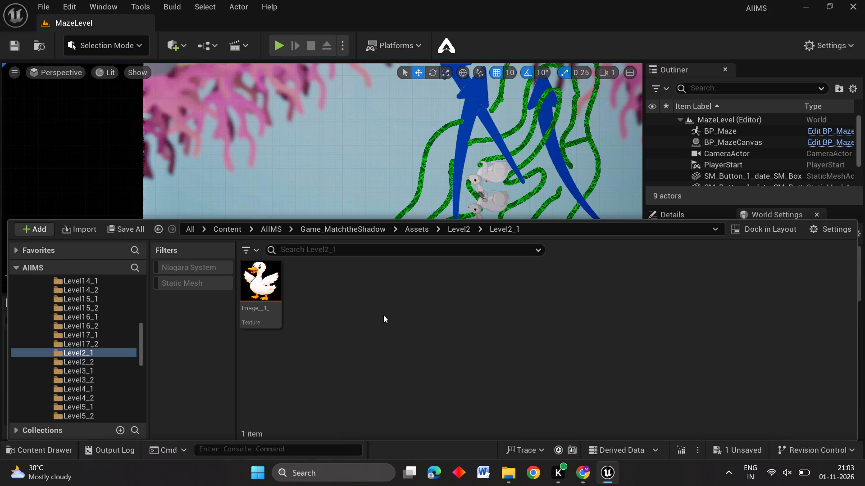
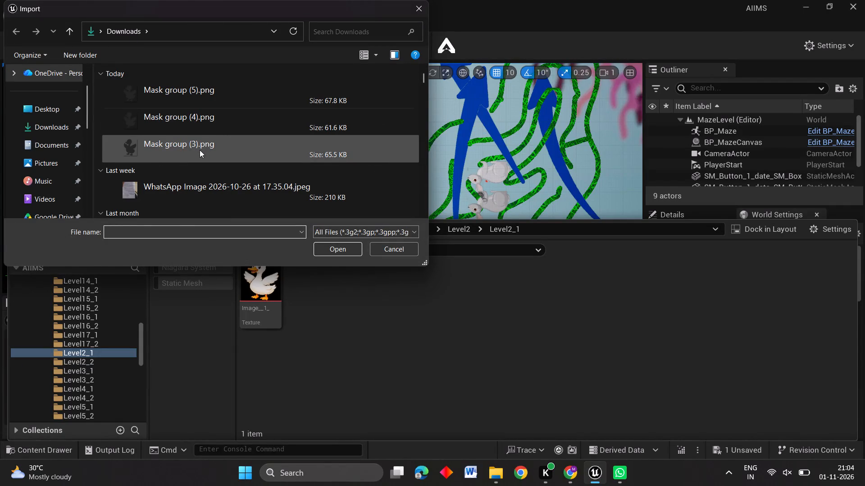
Import Mask group (3).png, Mask group (4).png and Mask group (5).png from Downloads into the Level2_1 folder.
left_click(257, 114, "ctrl")
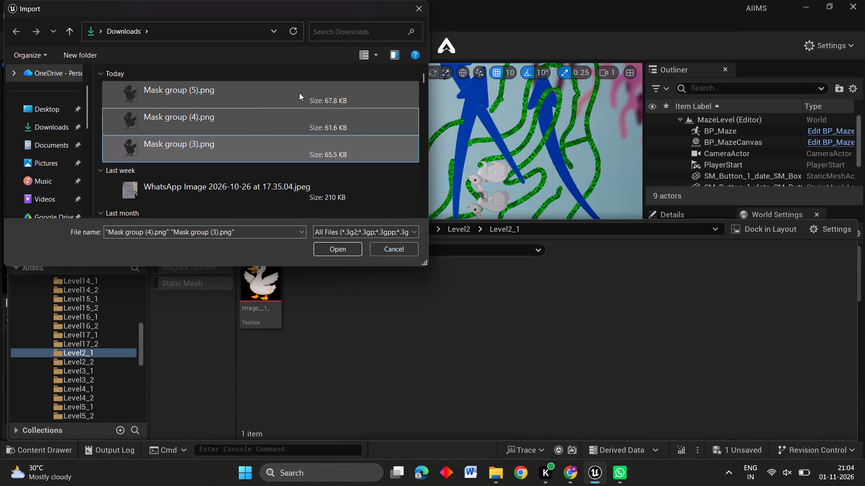
left_click(301, 92, "ctrl")
left_click(337, 250)
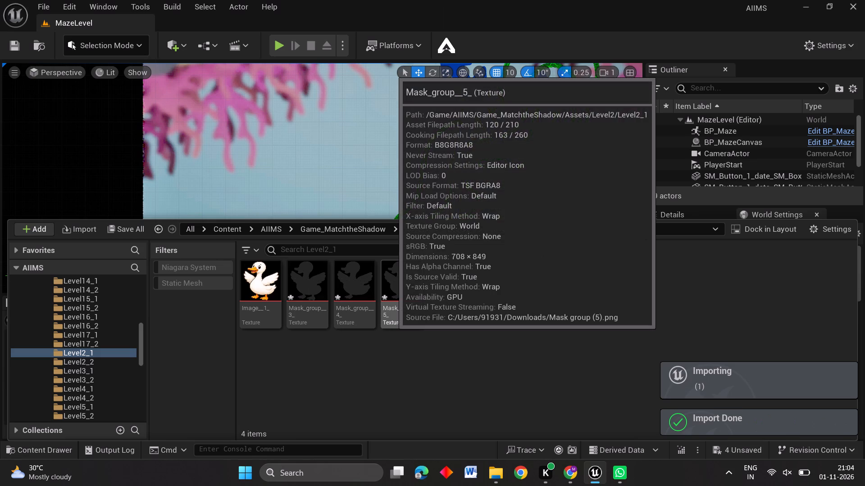
Glance at the duck artwork in Figma, return to Unreal Editor and open the Level2_2 folder inside Assets/Level2.
key("alt+Tab")
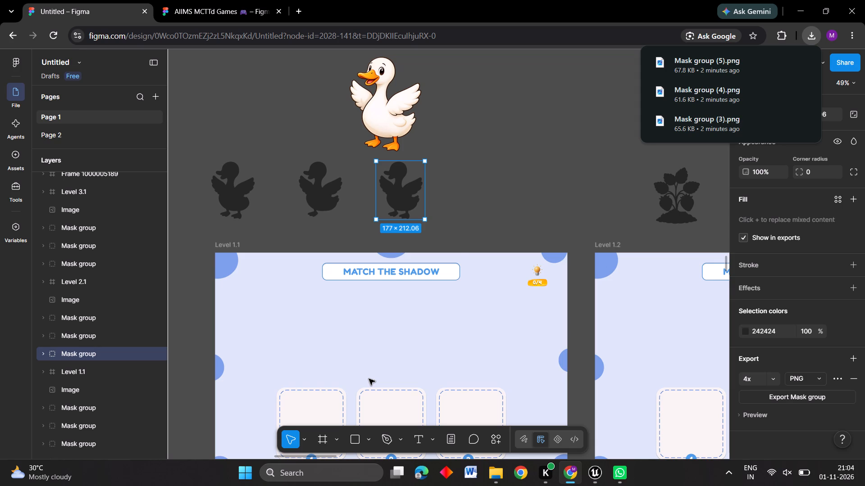
key("alt+Tab")
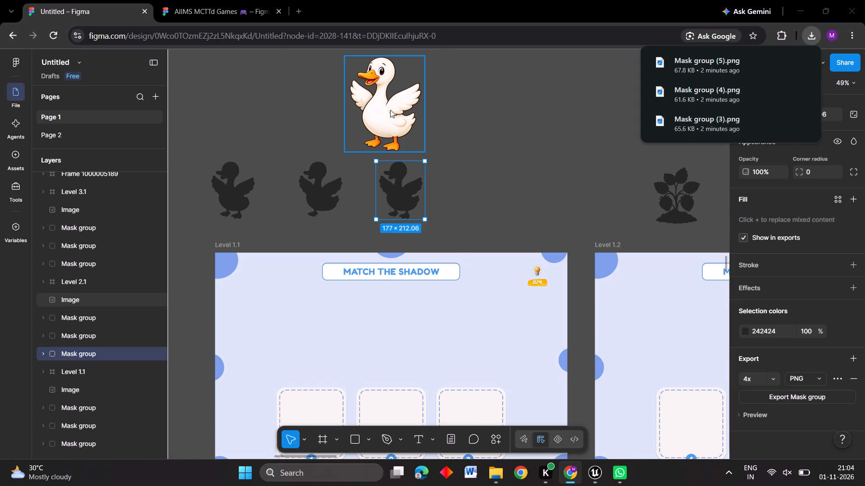
left_click(463, 226)
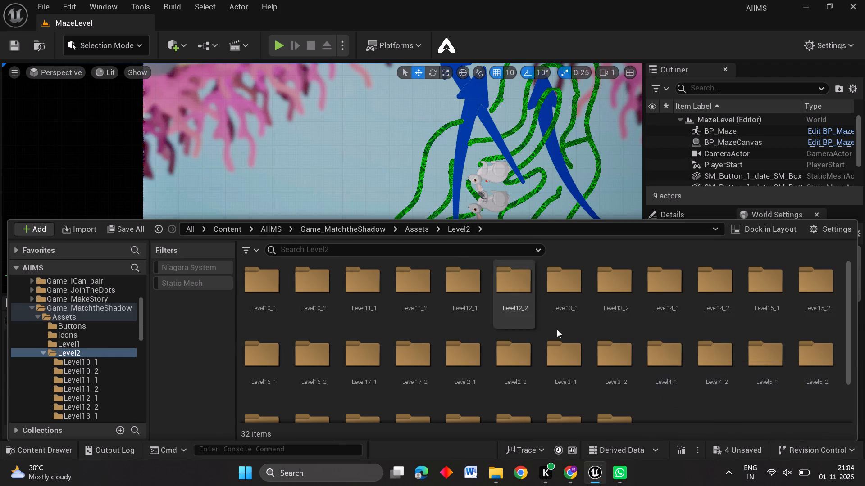
double_click(496, 382)
Delete the textures Mask_group, Mask_group__1_ and Mask_group__2_ from the Level2_2 folder, keeping the strawberry plant image.
left_click(309, 364)
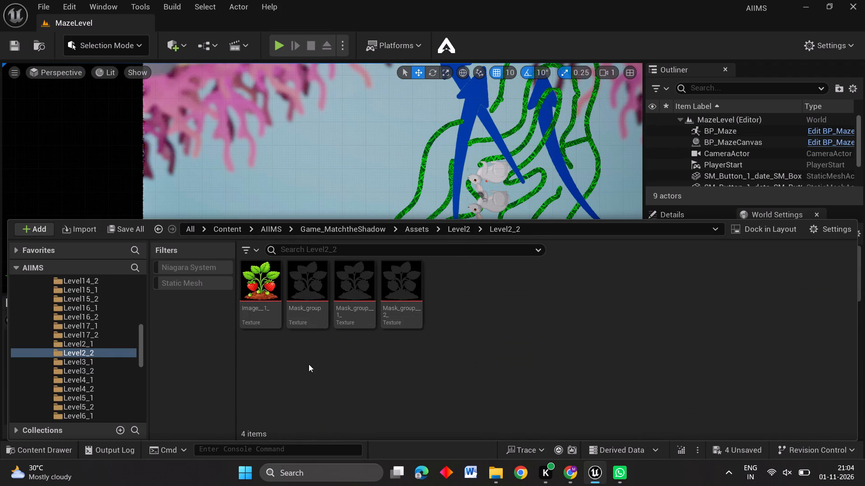
left_click_drag(309, 364, 310, 292)
left_click(310, 292, "ctrl")
left_click(350, 297, "ctrl")
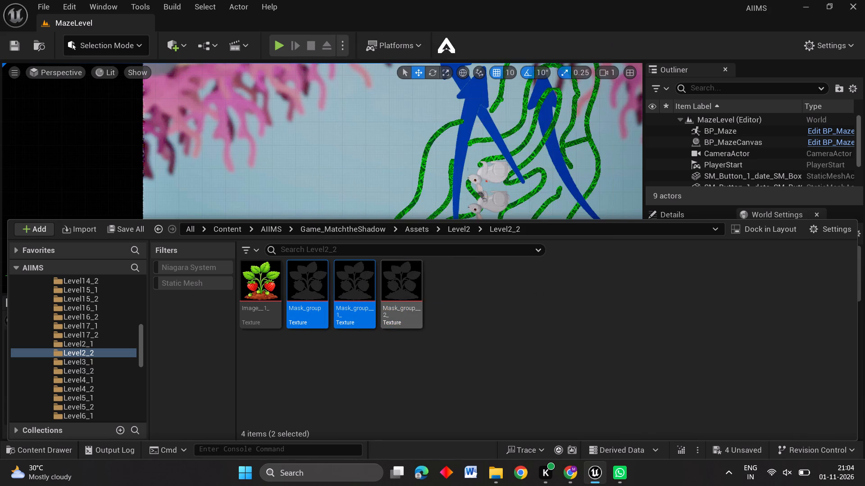
left_click(398, 306, "ctrl")
key("Delete")
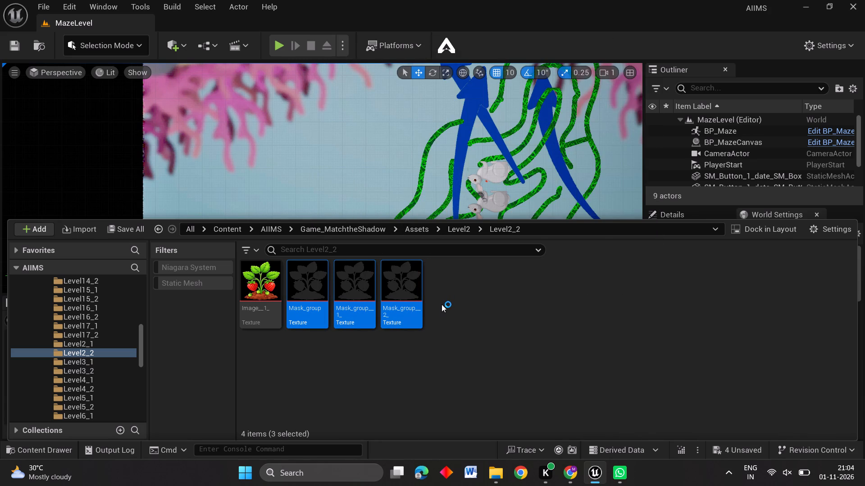
Force delete the three Mask_group textures that DT_MatchShadow still references.
left_click(414, 417)
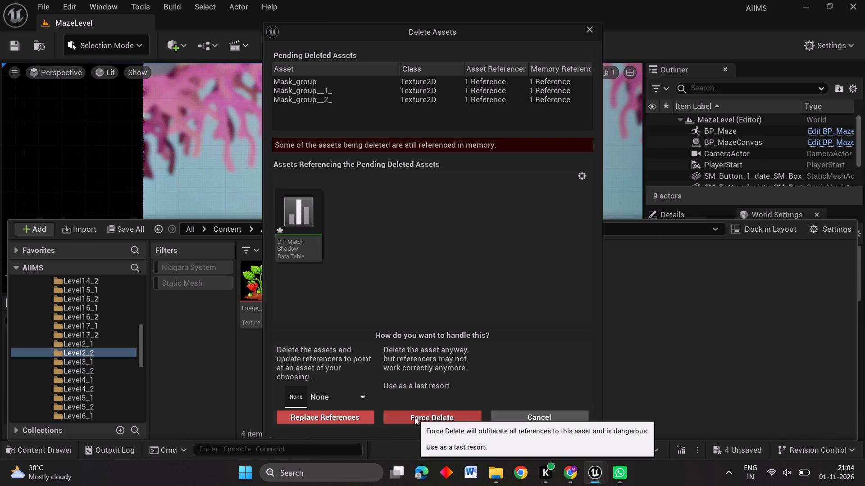
Switch to the Figma design in Chrome and close the WhatsApp and Spotify windows.
key("alt+Tab")
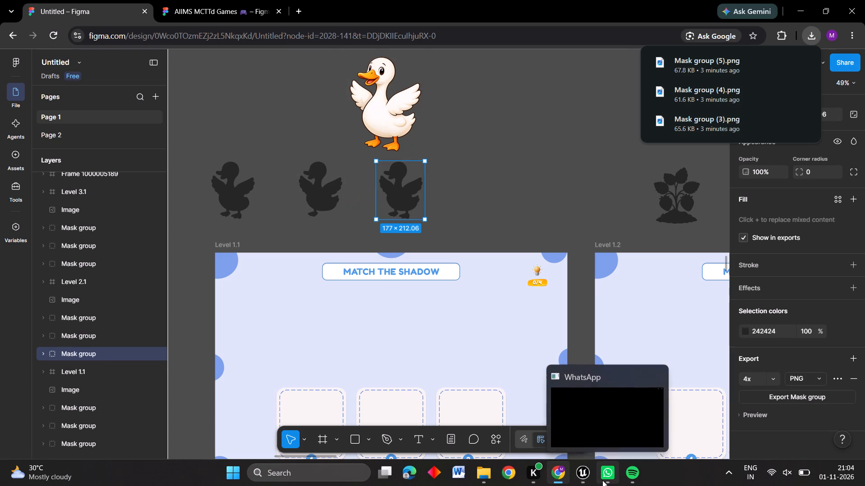
left_click(659, 381)
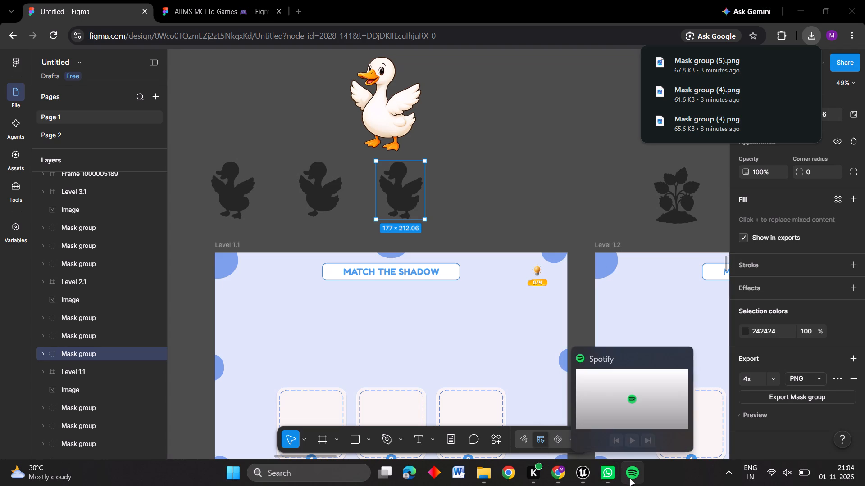
left_click(681, 359)
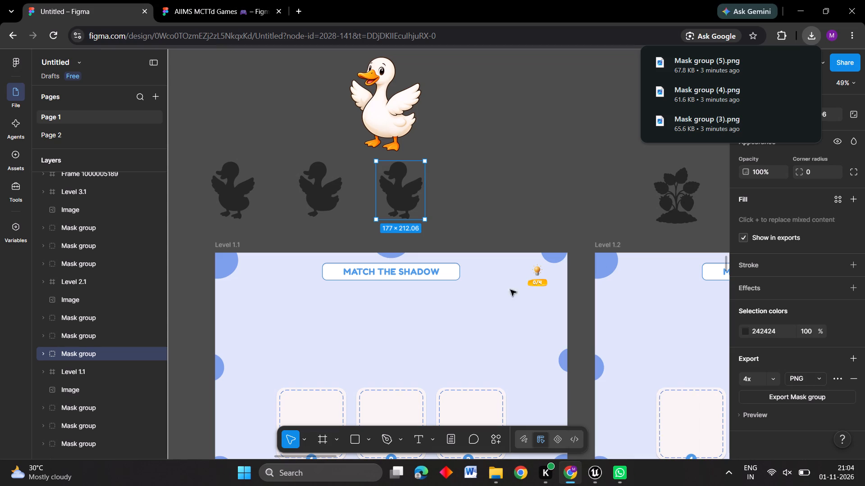
Select the first strawberry plant shadow mask group above the Level 1.2 frame.
scroll(582, 227, "left", 4)
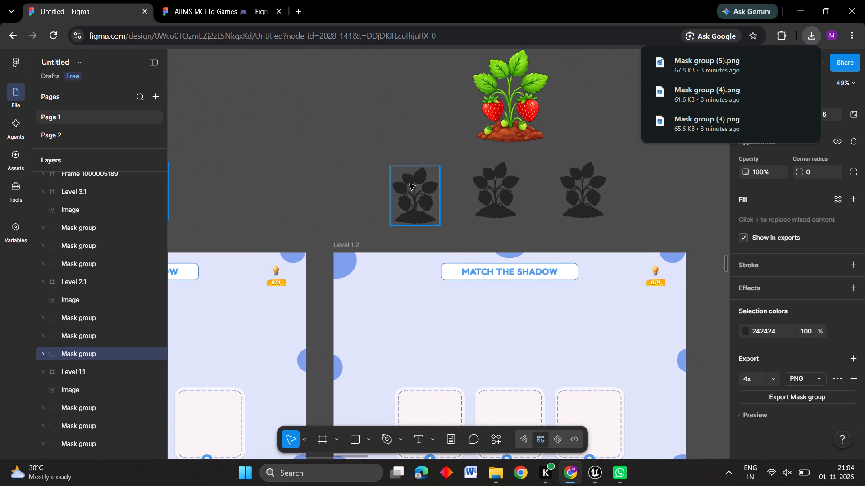
left_click(410, 184)
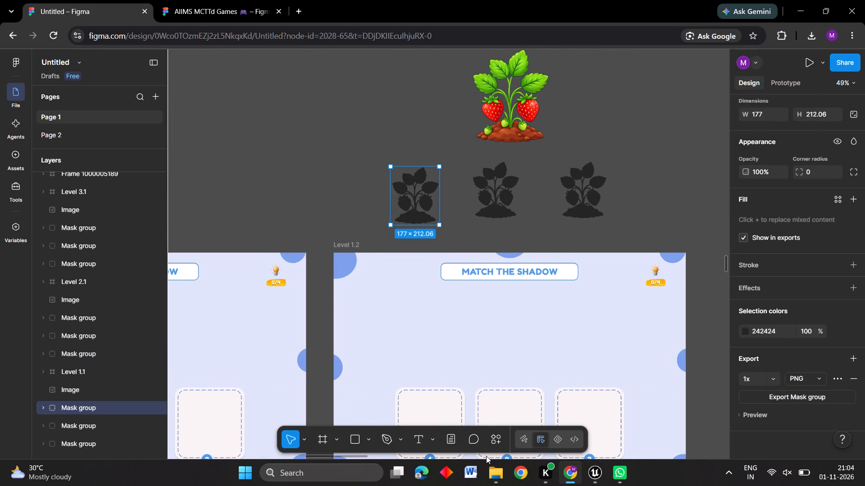
Switch to the Downloads folder in File Explorer, where the exported Mask group PNG files are stored.
left_click(489, 476)
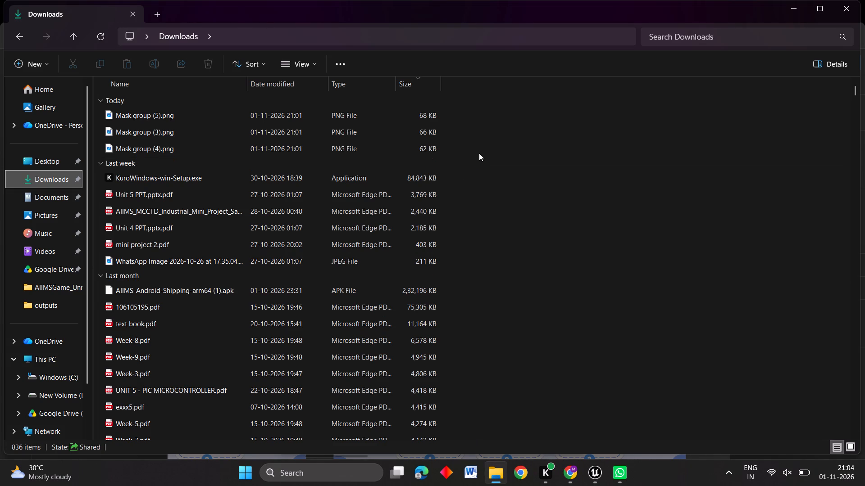
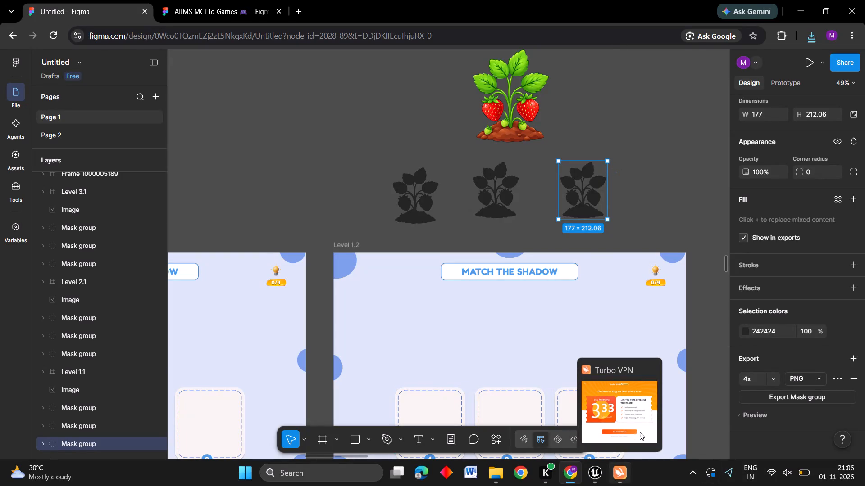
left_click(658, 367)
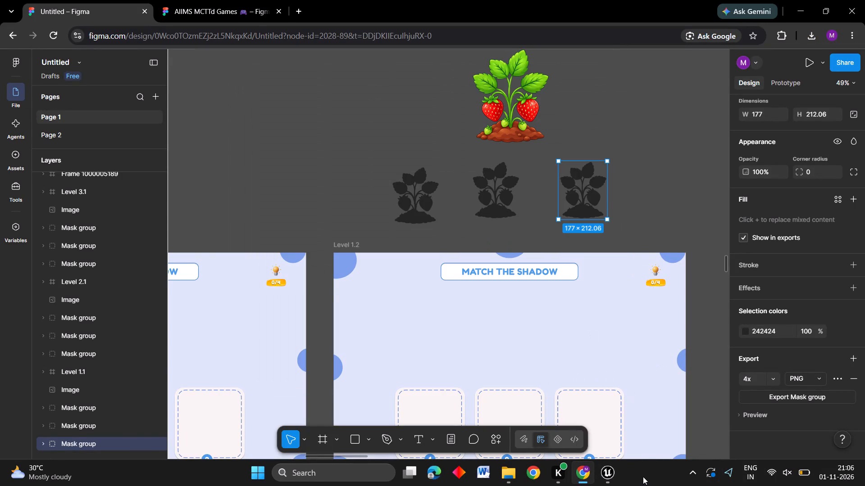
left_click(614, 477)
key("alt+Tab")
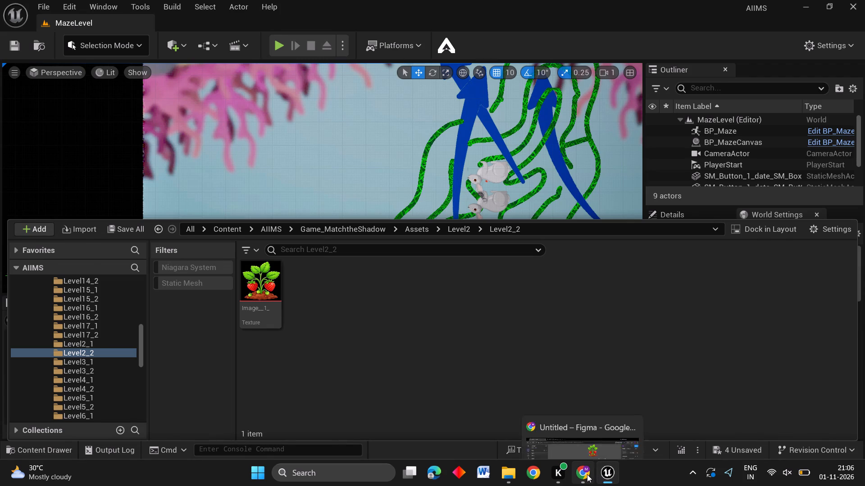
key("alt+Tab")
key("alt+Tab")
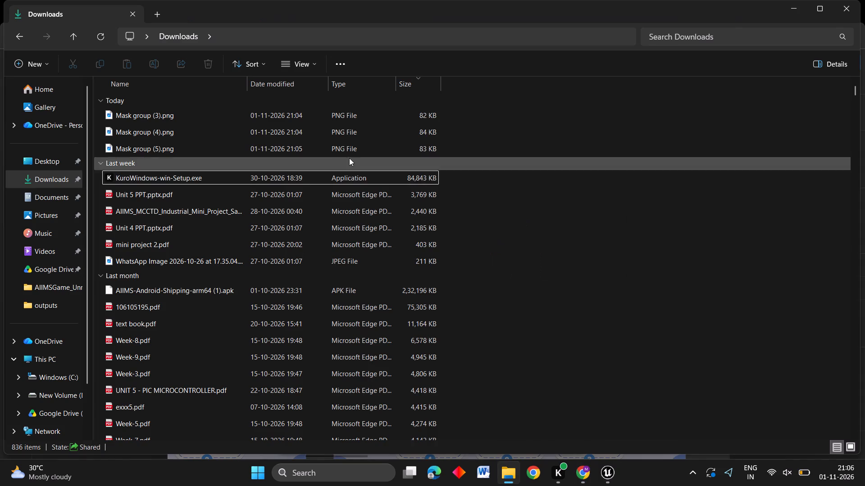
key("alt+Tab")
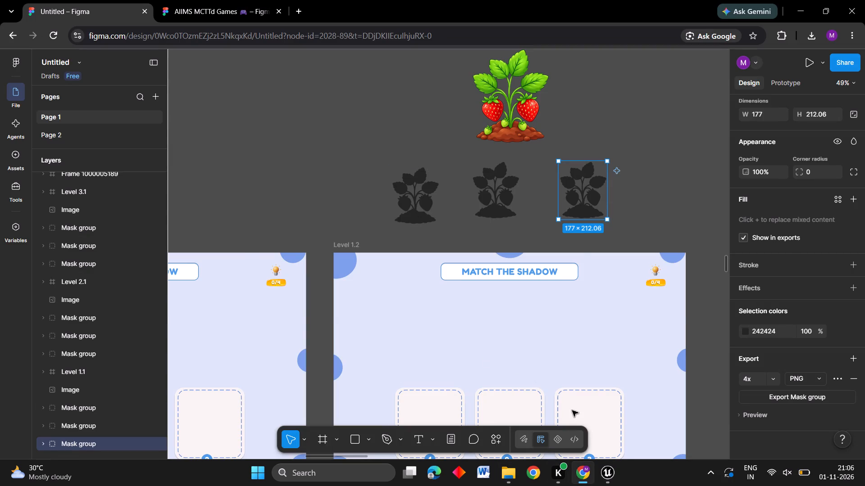
Switch to Unreal Editor and import Mask group (3).png, Mask group (4).png and Mask group (5).png from Downloads into the Level2_2 folder.
key("alt+Tab")
key("alt+Tab")
right_click(475, 349)
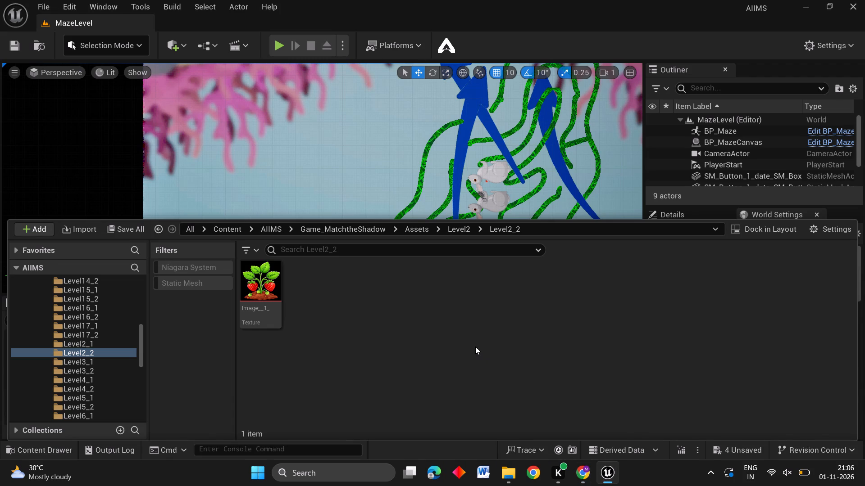
left_click(591, 130)
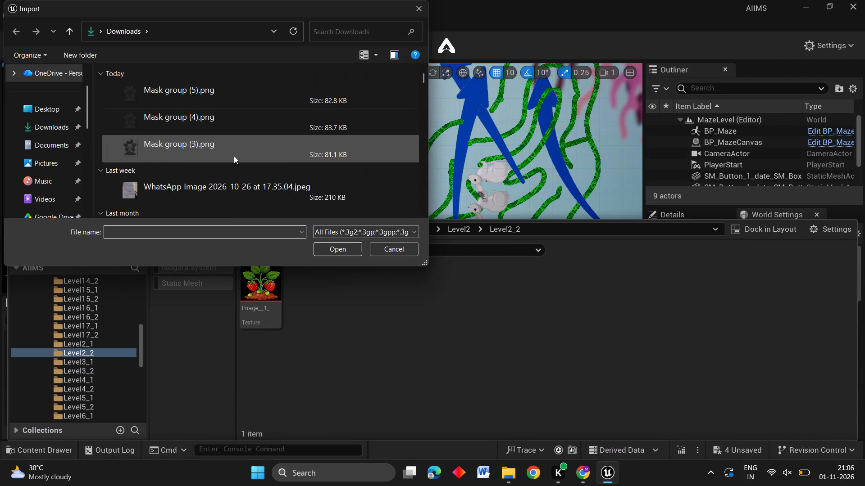
left_click(268, 157, "ctrl")
left_click(306, 121, "ctrl")
left_click(343, 92, "ctrl")
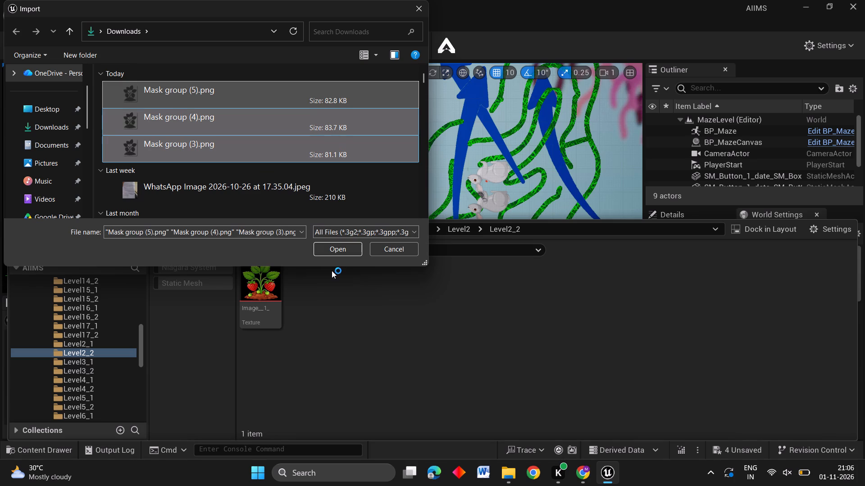
left_click(347, 249)
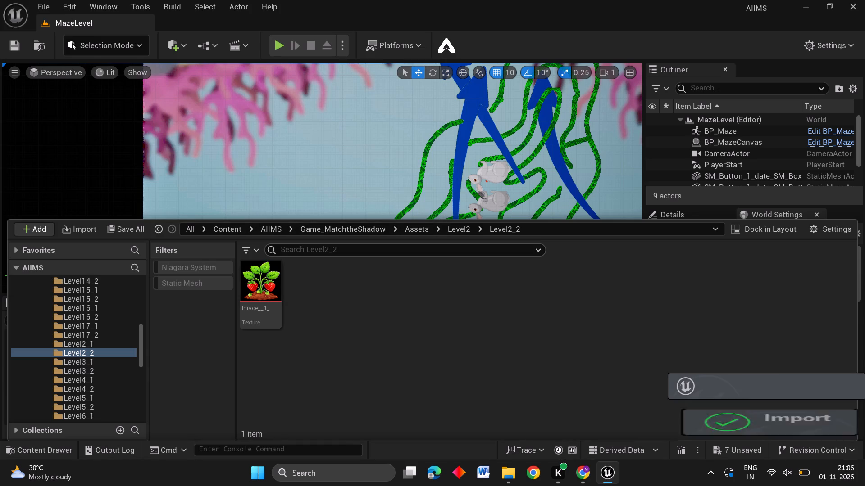
In the Level3_1 folder of Level2, force-delete the textures Mask_group, Mask_group__1_ and Mask_group__2_, keeping the rabbit image.
left_click(456, 229)
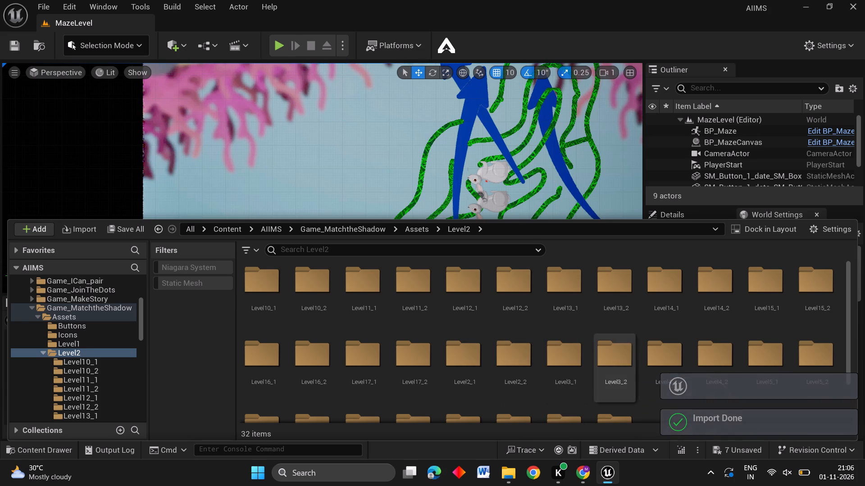
double_click(570, 367)
key("alt+Tab")
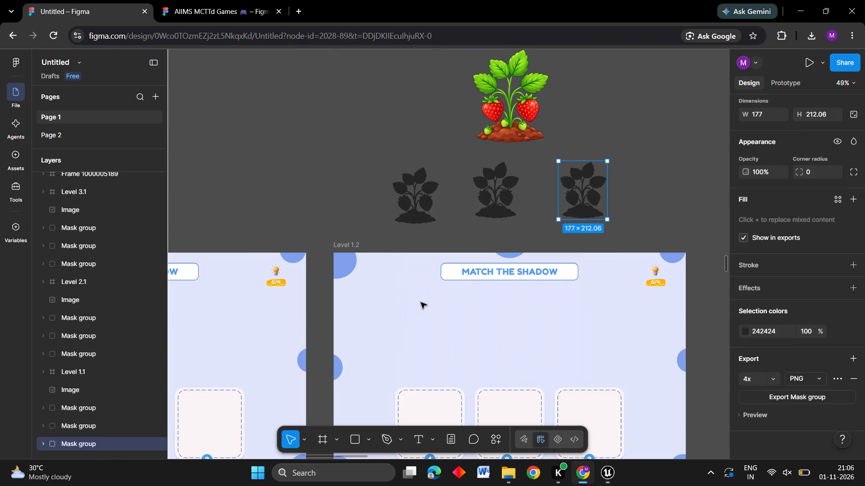
key("alt+Tab")
left_click(317, 296)
left_click(355, 293, "ctrl")
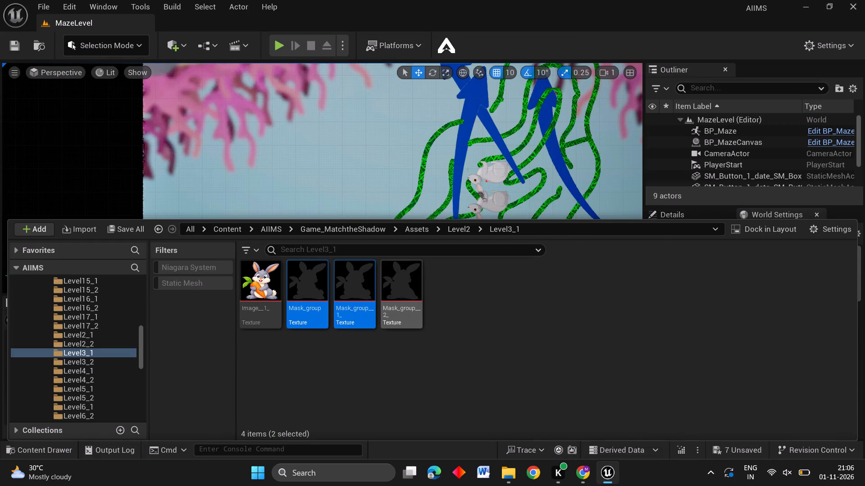
left_click(400, 295, "ctrl")
key("Delete")
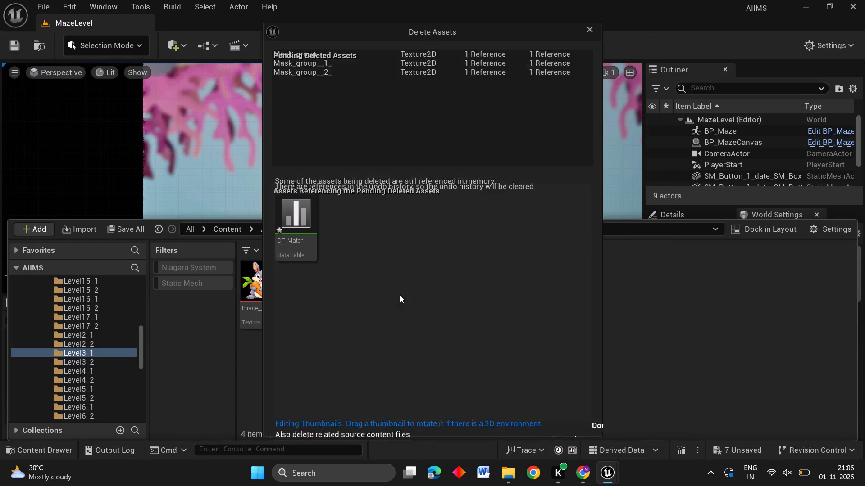
left_click(430, 422)
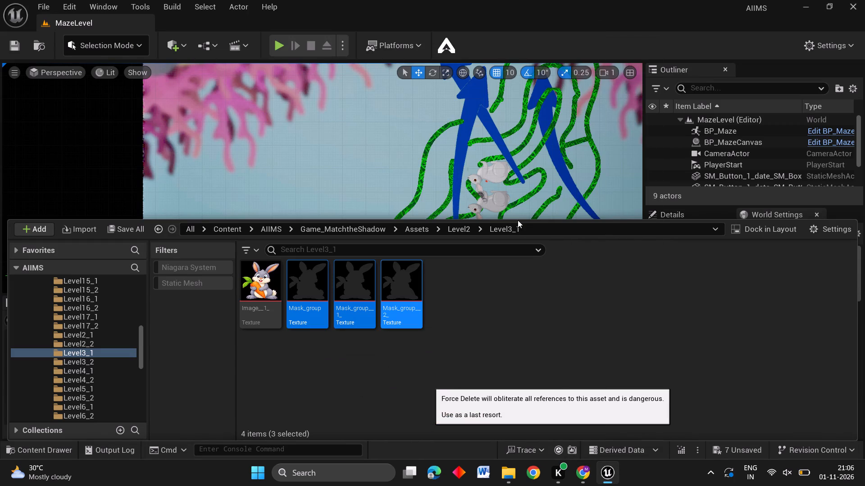
In the Level3_2 folder of Level2, force-delete the textures Mask_group, Mask_group__1_ and Mask_group__2_, keeping the pine cone image.
left_click(458, 231)
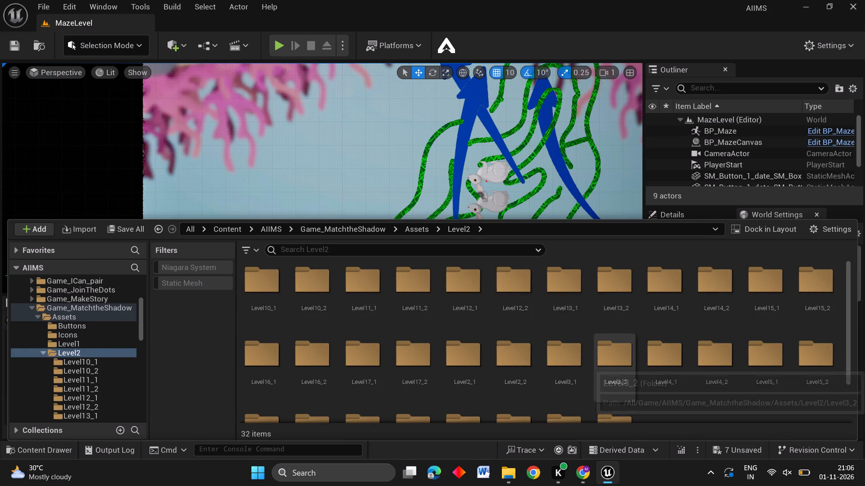
double_click(628, 367)
left_click(320, 287, "ctrl")
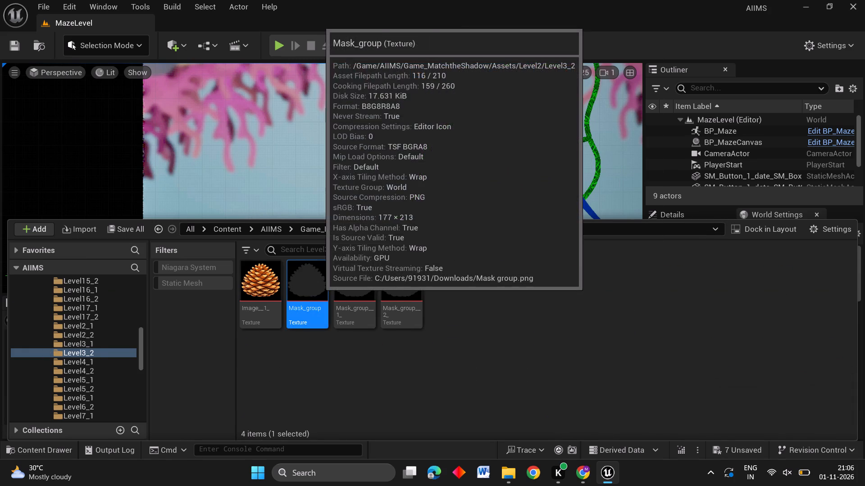
left_click(355, 288, "ctrl")
left_click(405, 299, "ctrl")
key("Delete")
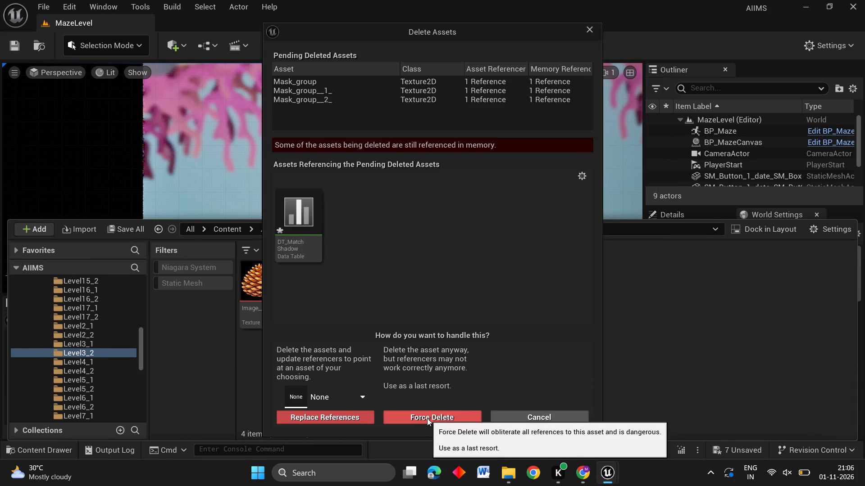
left_click(427, 418)
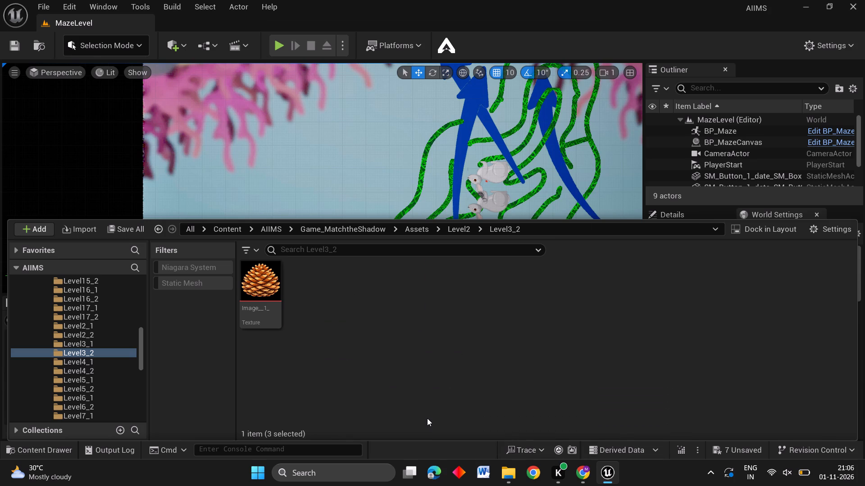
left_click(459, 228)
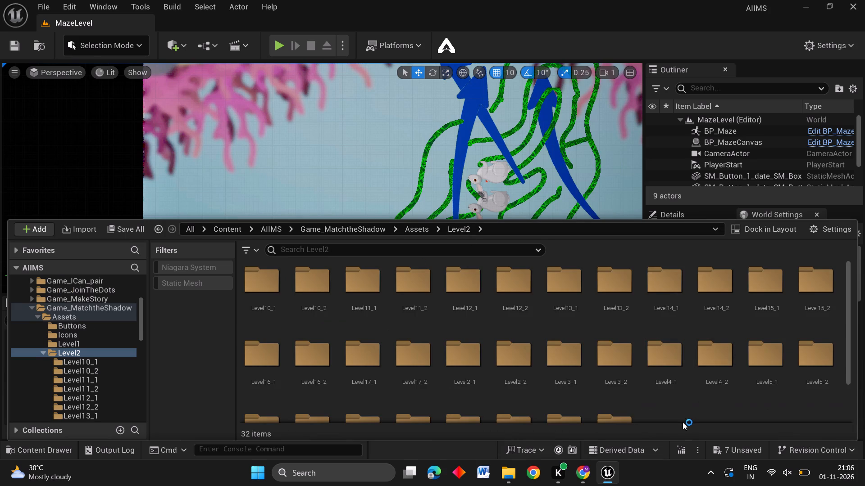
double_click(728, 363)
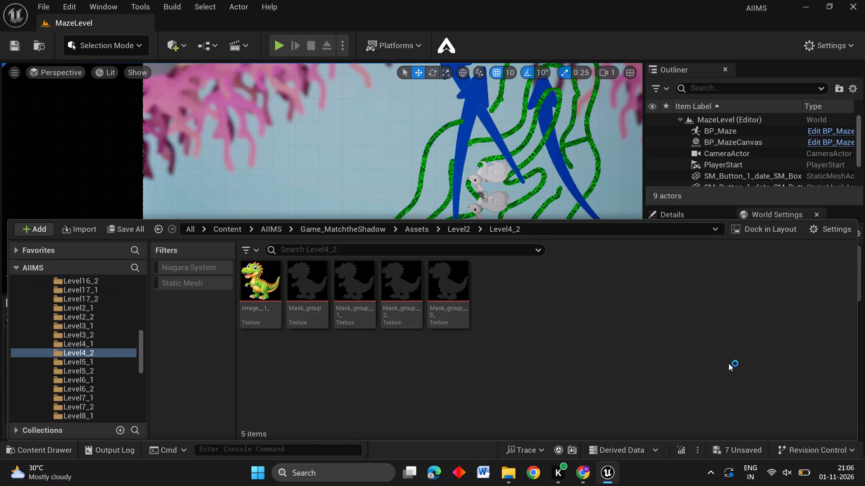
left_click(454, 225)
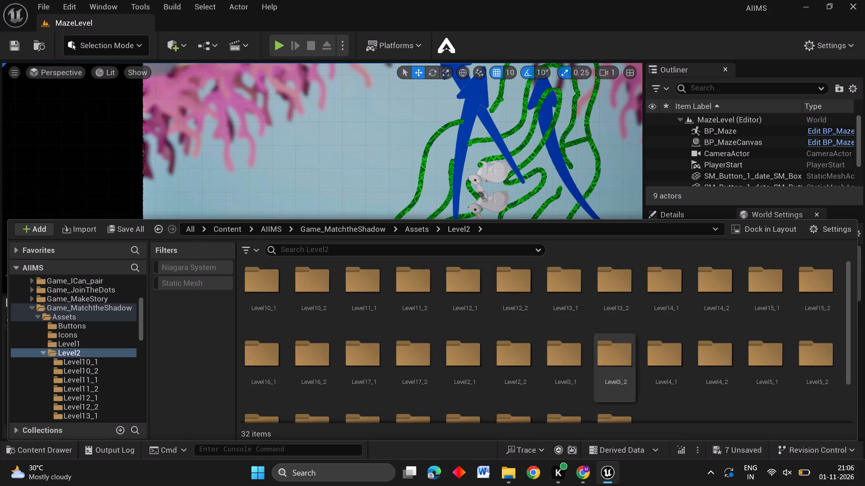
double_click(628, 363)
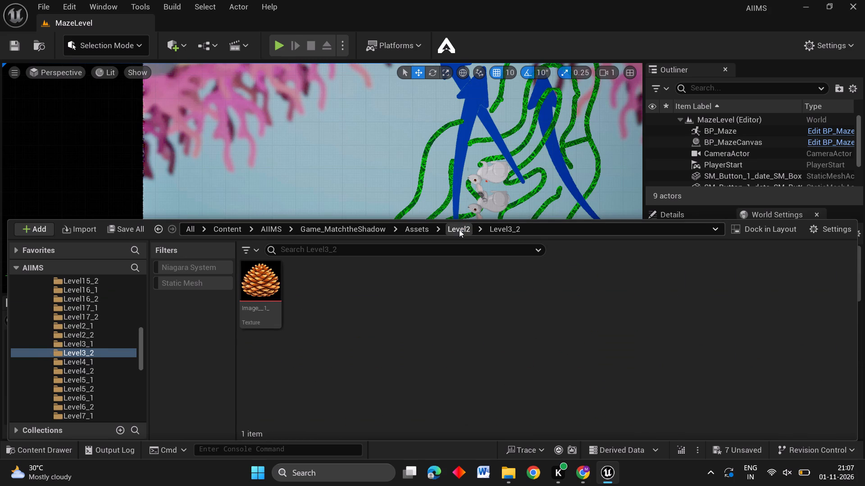
In the Level4_1 folder of Level2, force-delete Mask_group, Mask_group__1_, Mask_group__2_ and Mask_group__3_, keeping the anchor image.
left_click(459, 229)
double_click(680, 362)
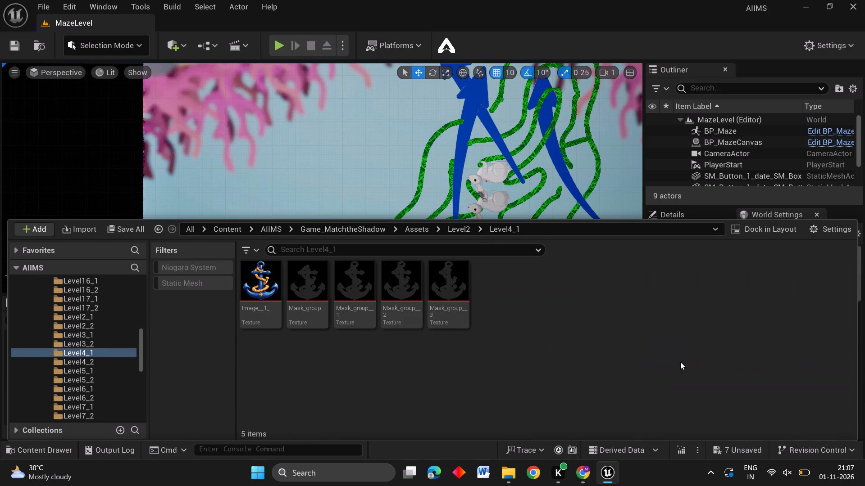
left_click(292, 297, "ctrl")
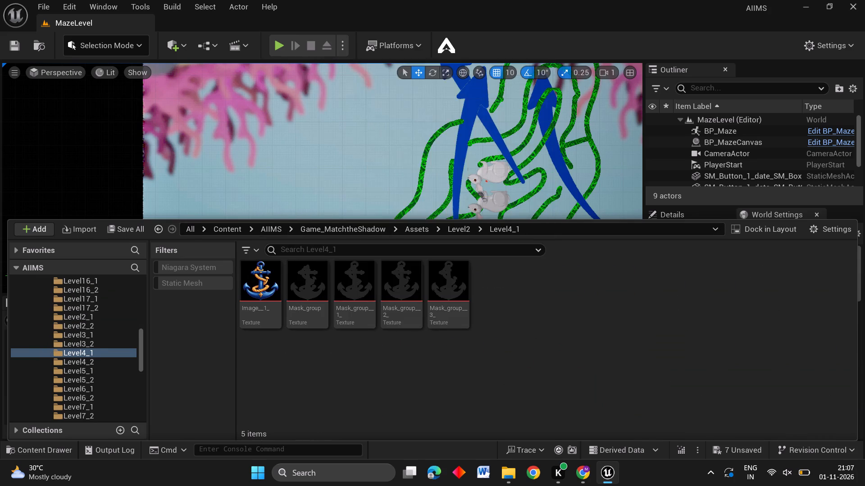
left_click(305, 292)
left_click(366, 303, "ctrl")
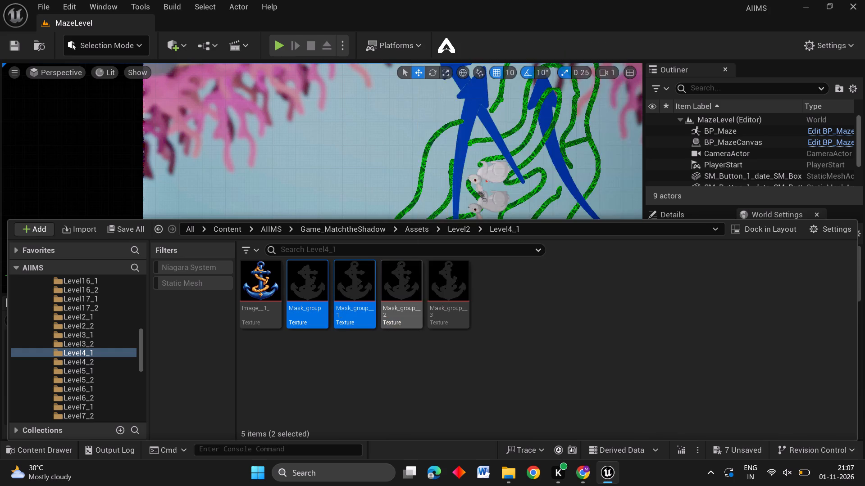
left_click(410, 312, "ctrl")
left_click(450, 313, "ctrl")
key("Delete")
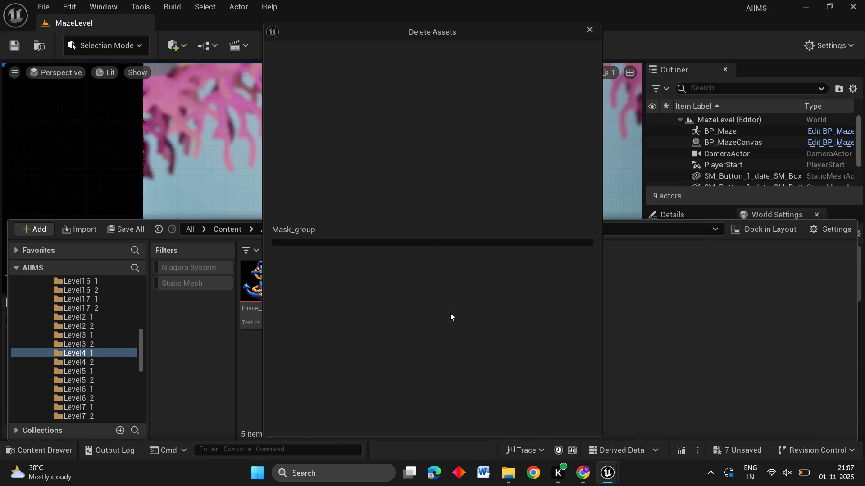
left_click(454, 421)
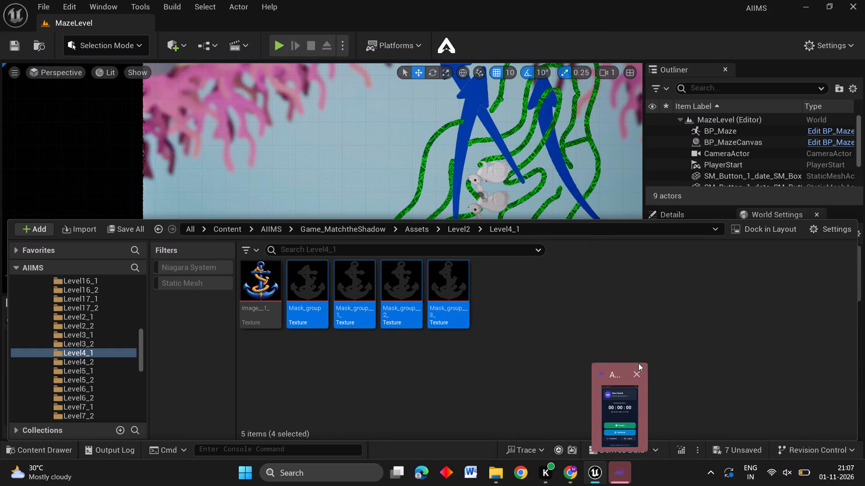
Quit the timer application that has opened alongside Unreal Editor.
left_click(637, 369)
left_click(634, 400)
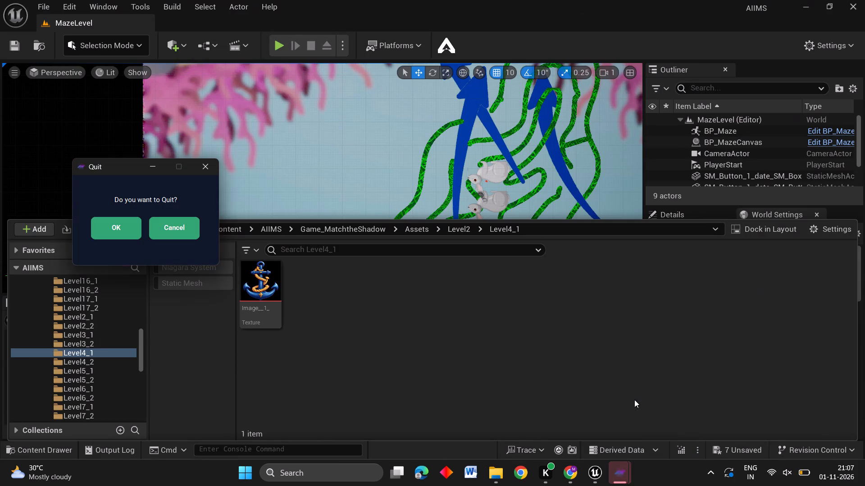
left_click(136, 225)
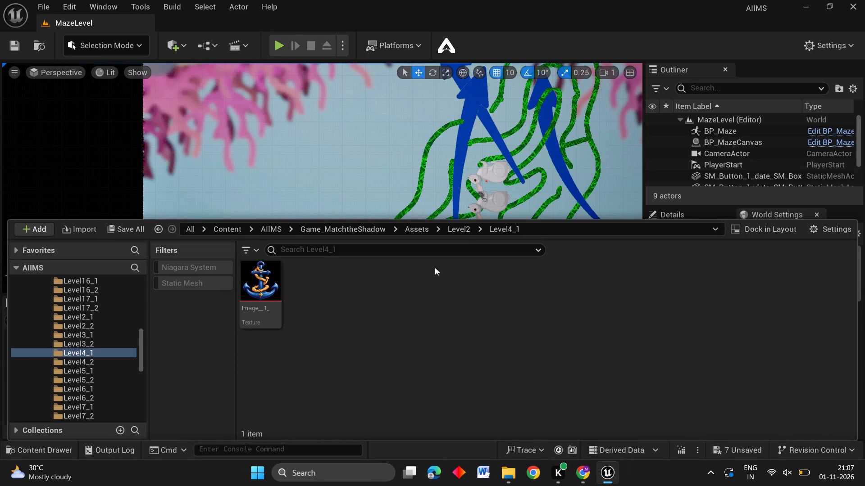
In the Level4_2 folder of Level2, force-delete Mask_group, Mask_group__1_, Mask_group__2_ and Mask_group__3_, keeping the dinosaur image.
left_click(458, 225)
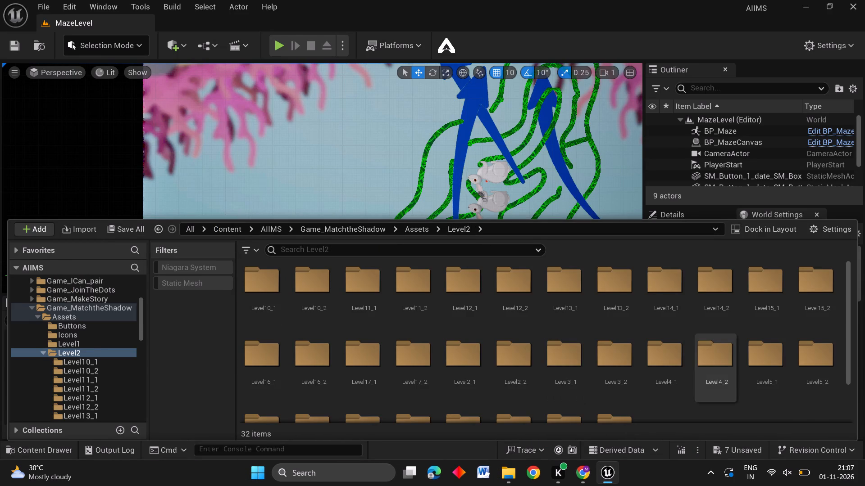
double_click(711, 377)
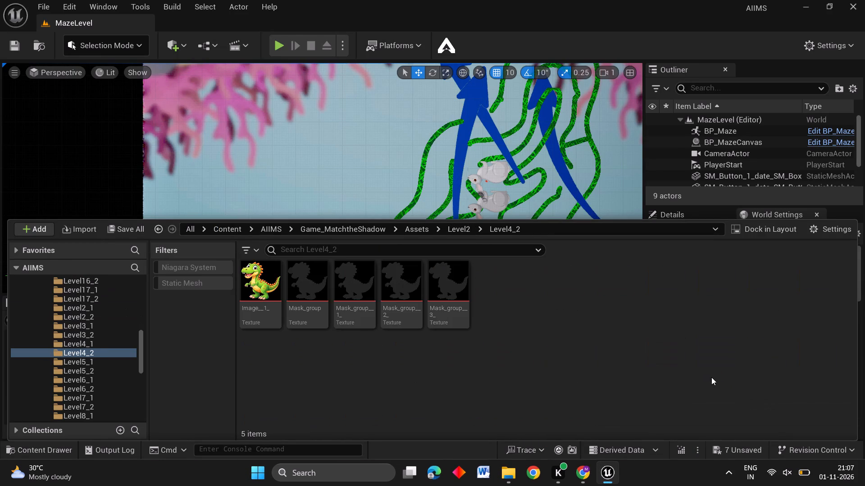
left_click(310, 288, "ctrl")
left_click(360, 294, "ctrl")
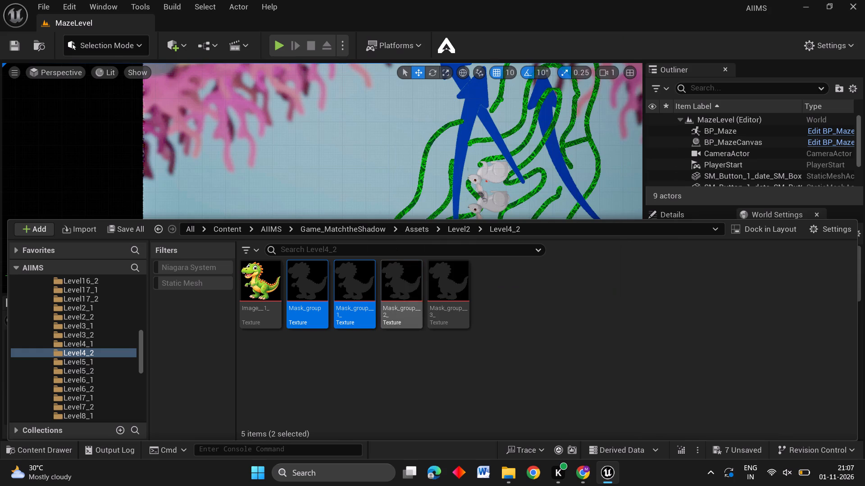
left_click(403, 297, "ctrl")
left_click(446, 296, "ctrl")
key("Delete")
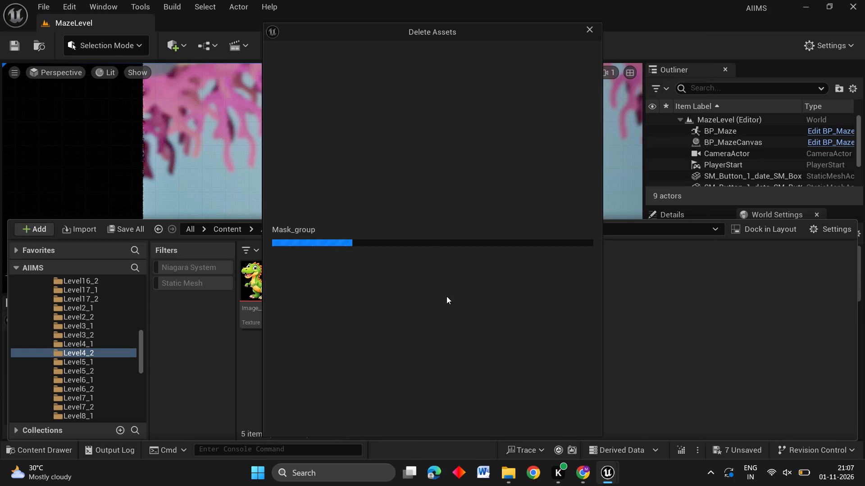
left_click(473, 414)
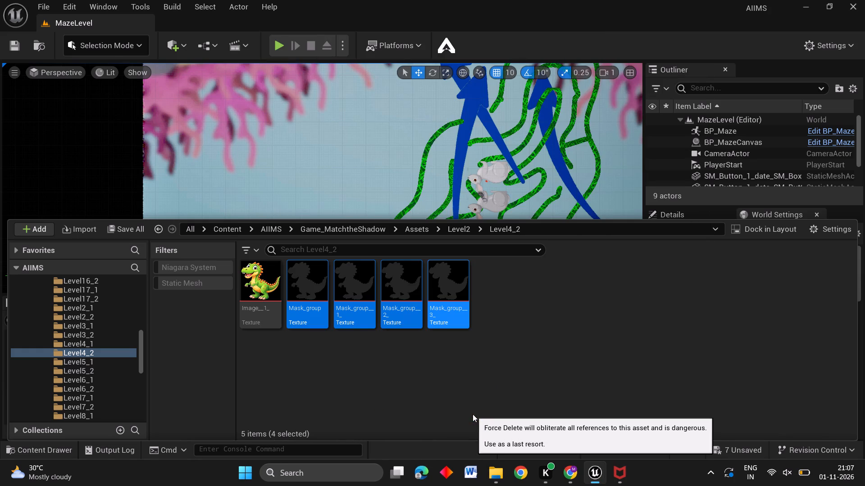
In the Level5_1 folder of Level2, force-delete Mask_group, Mask_group__1_, Mask_group__2_ and Mask_group__3_, keeping the girl scientist image.
left_click(461, 227)
double_click(774, 342)
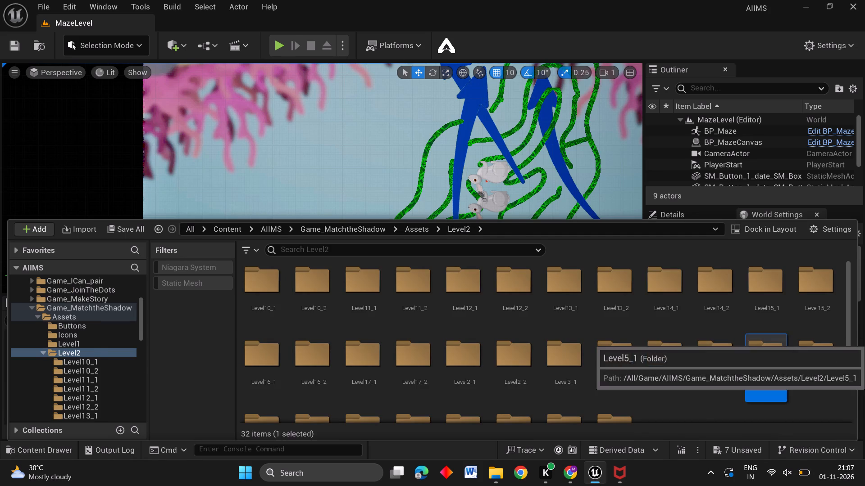
left_click(324, 296, "ctrl")
left_click(360, 288, "ctrl")
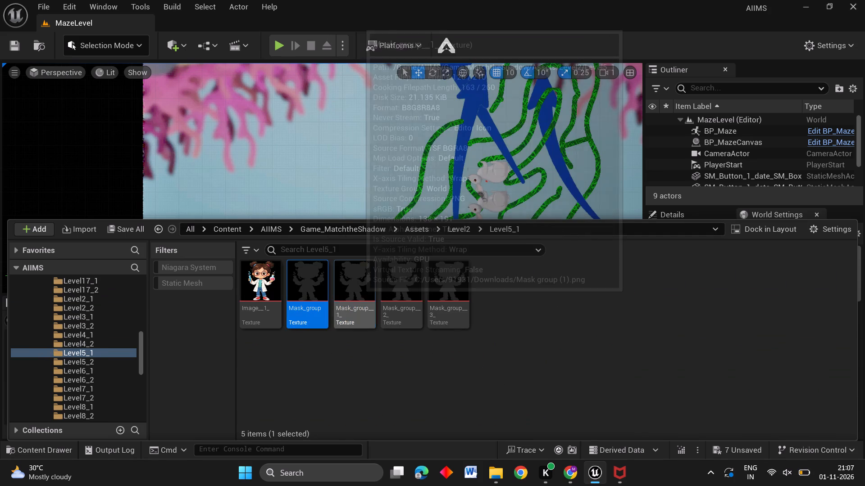
left_click(410, 285, "ctrl")
left_click(442, 285, "ctrl")
key("Delete")
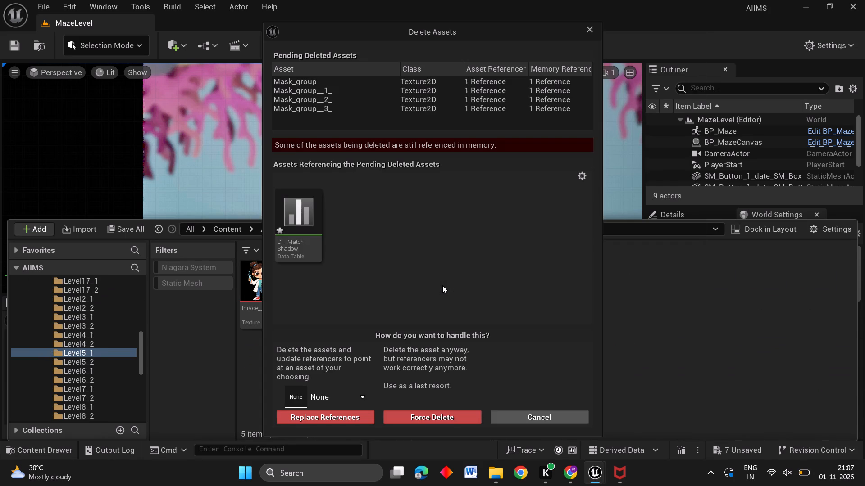
left_click(449, 421)
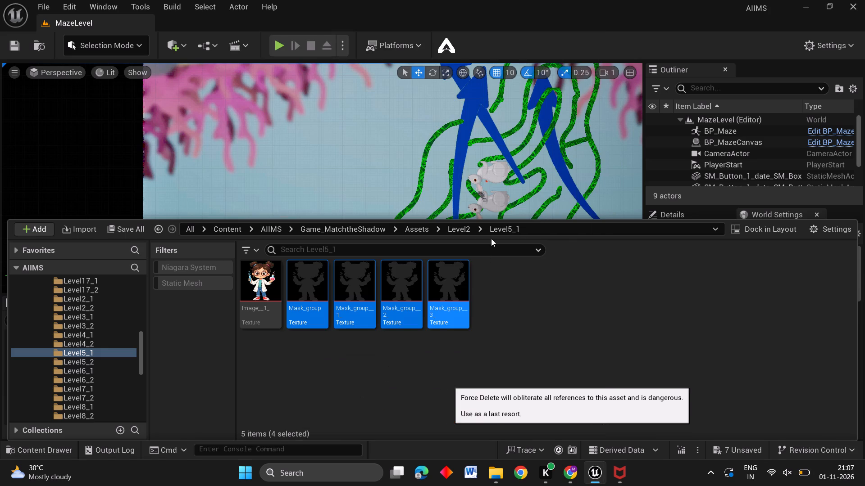
left_click(460, 230)
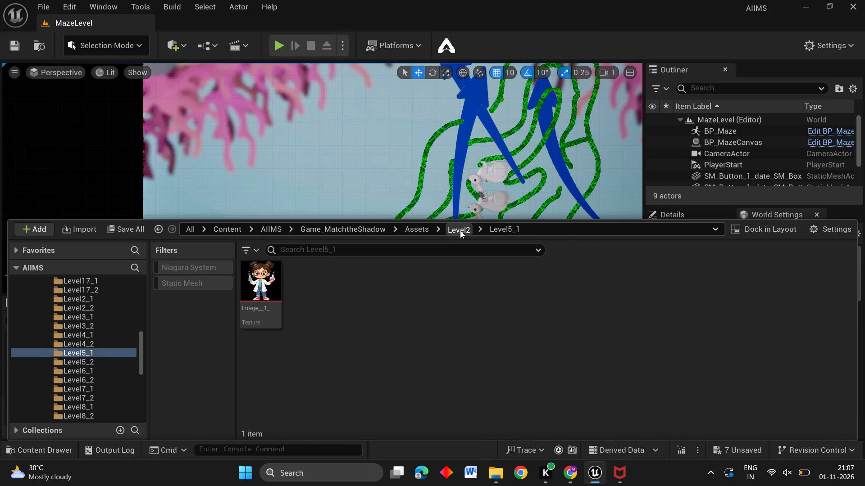
double_click(806, 355)
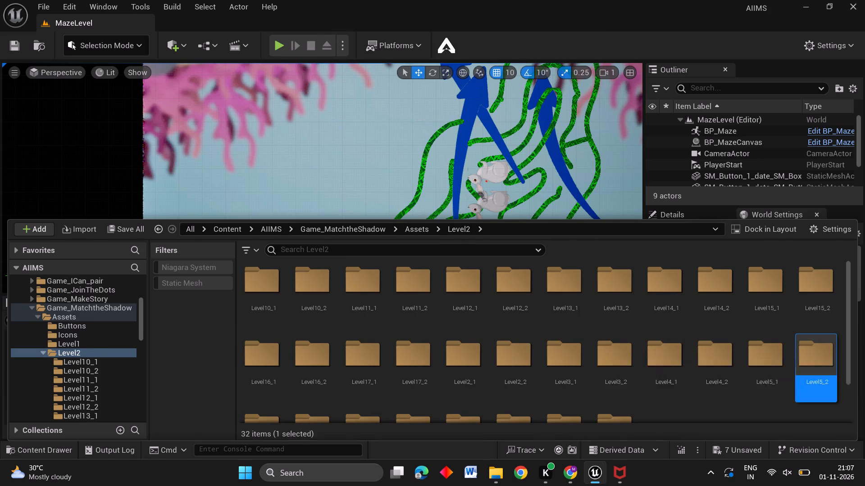
left_click(255, 292)
left_click(296, 287, "ctrl")
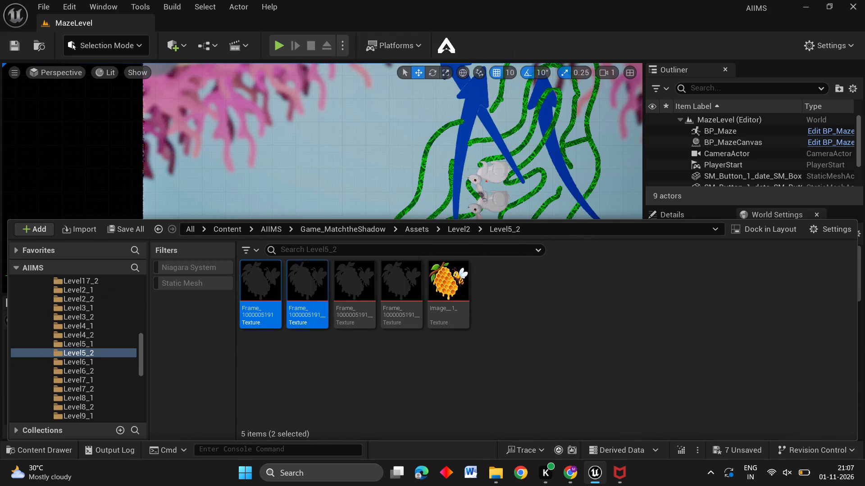
left_click(349, 301, "ctrl")
left_click(403, 296, "ctrl")
key("Delete")
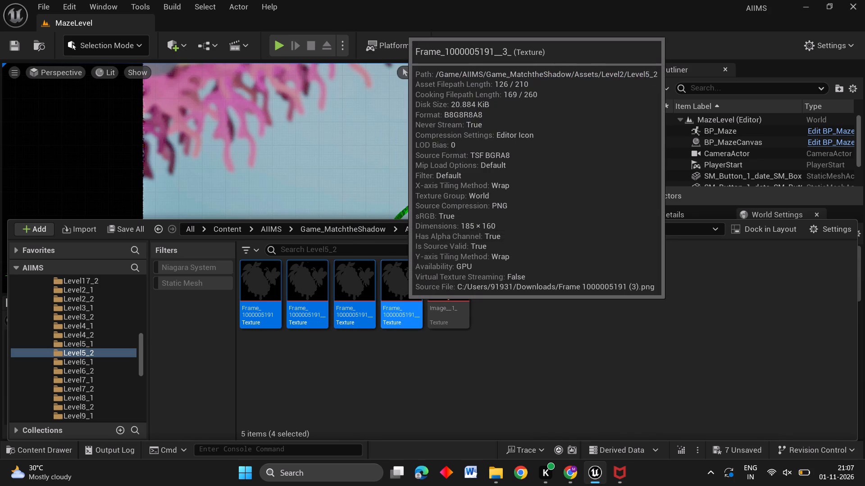
left_click(432, 423)
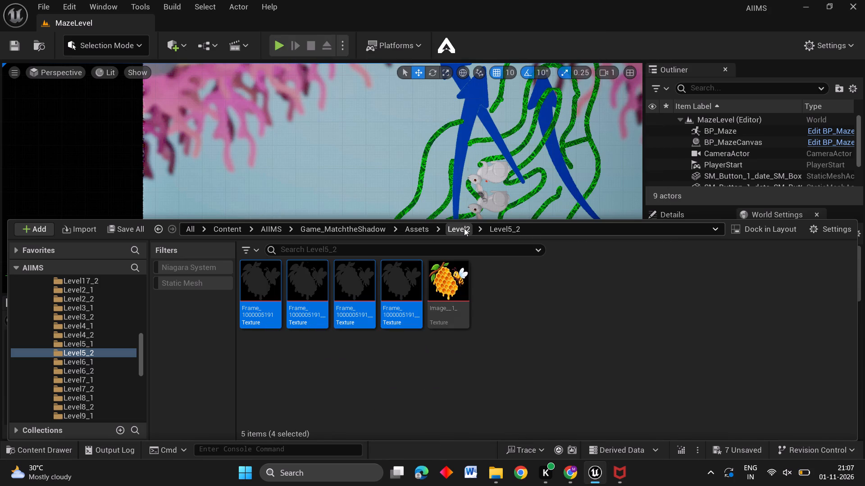
left_click(464, 229)
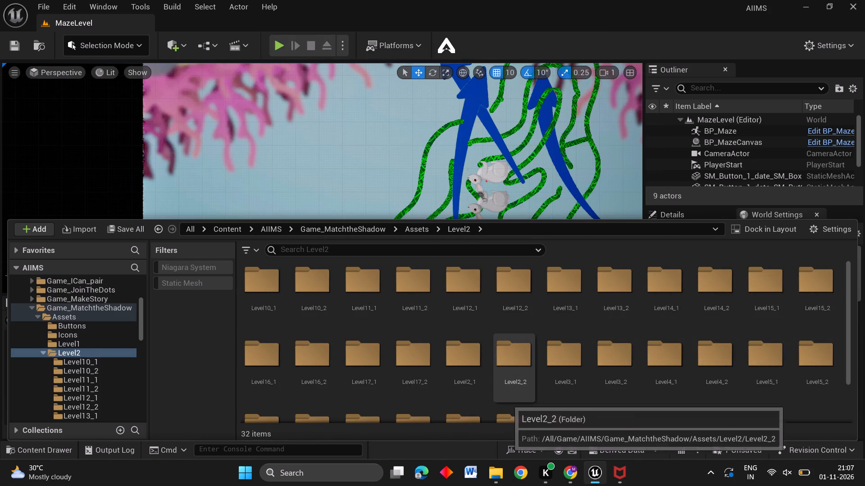
scroll(509, 403, "down", 1)
double_click(267, 374)
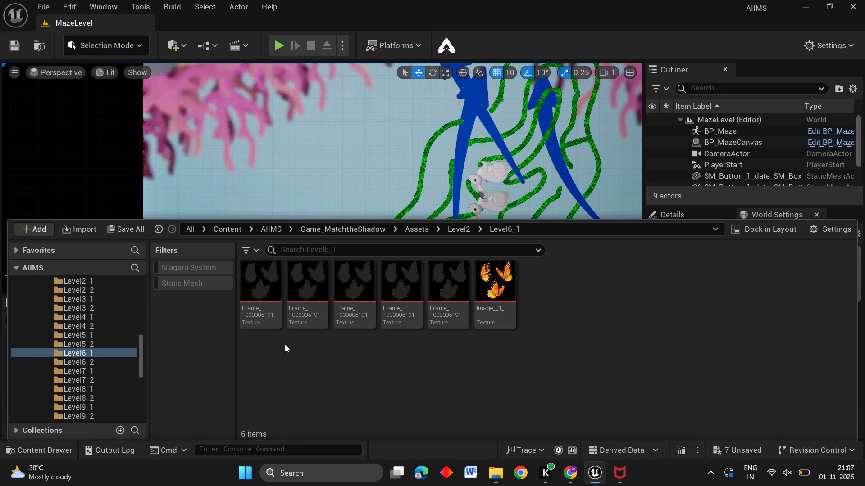
left_click(268, 291, "ctrl")
left_click(319, 296, "ctrl")
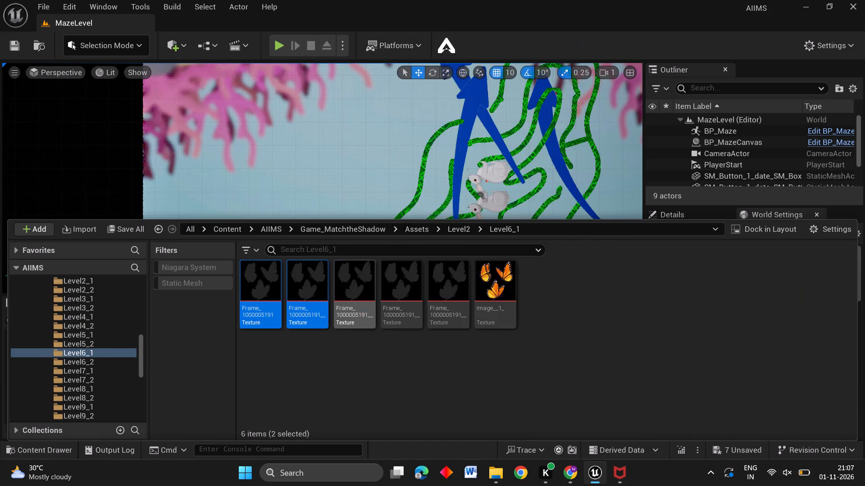
left_click(364, 295, "ctrl")
left_click(413, 295, "ctrl")
left_click(439, 292, "ctrl")
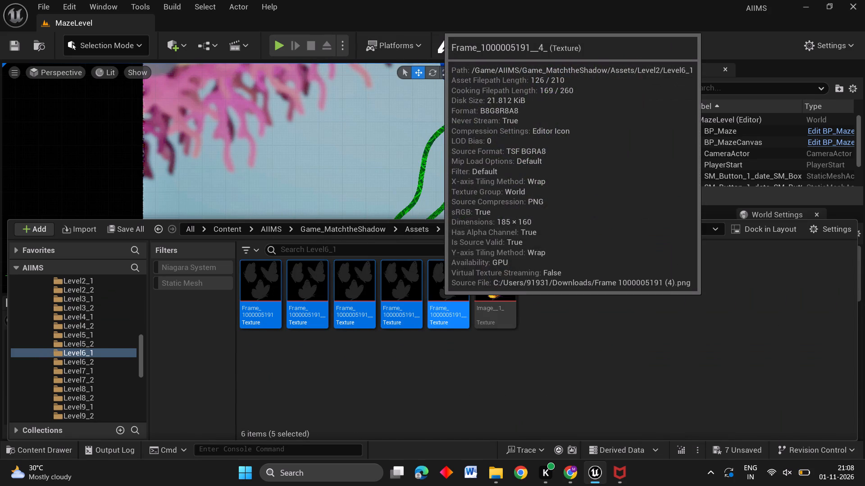
key("Delete")
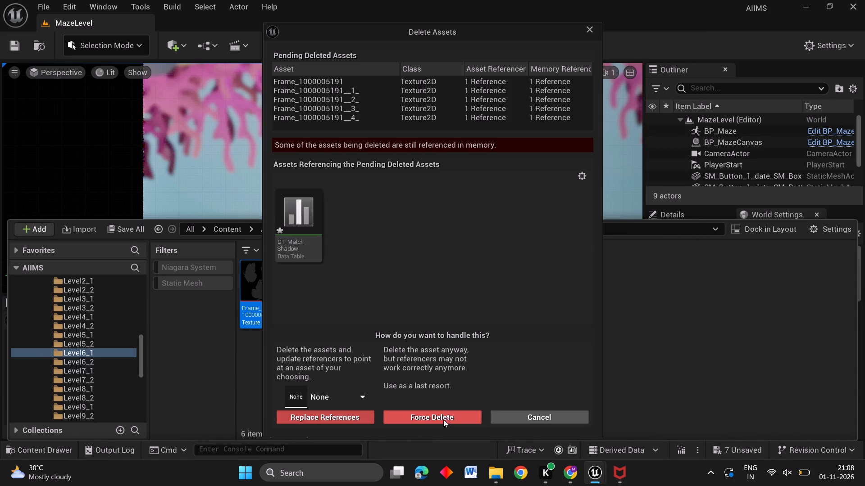
left_click(443, 422)
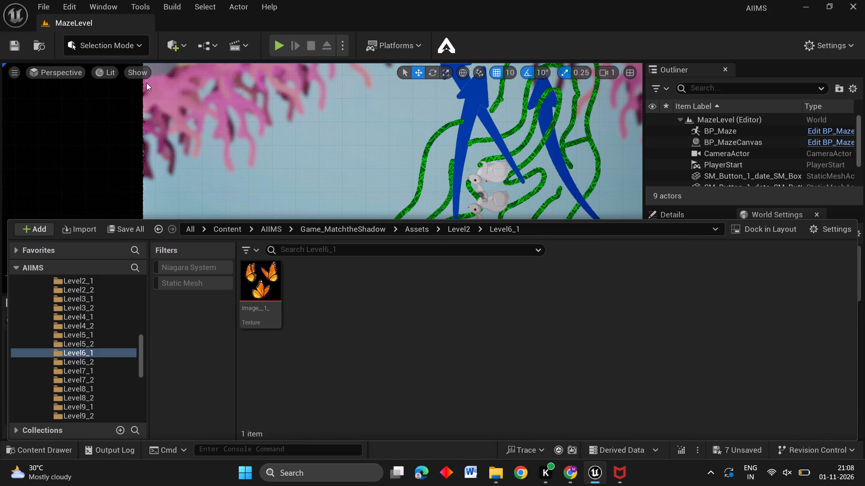
Open the DT_MatchShadow data table from the Game_MatchtheShadow folder and show the ShadowOptions of row Level1.
left_click(120, 199)
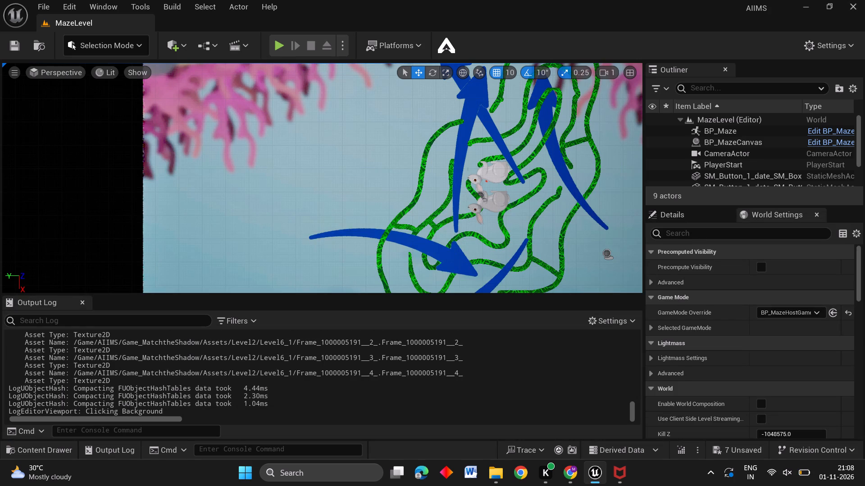
left_click(36, 449)
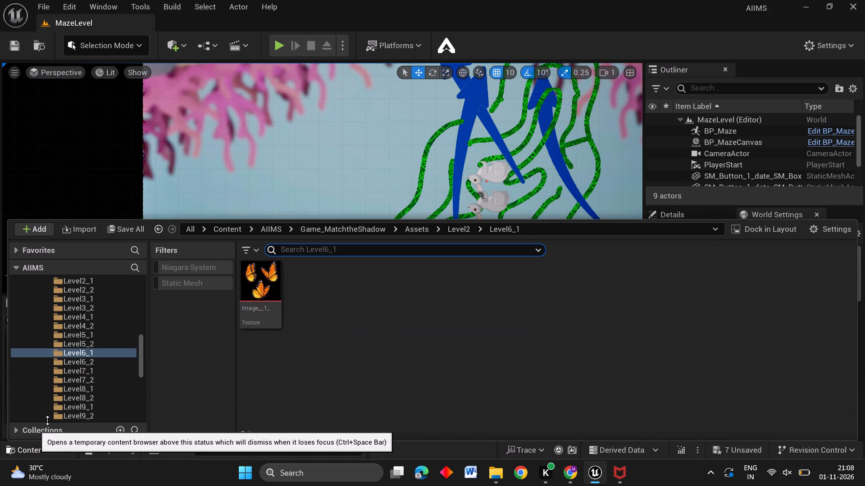
left_click(354, 228)
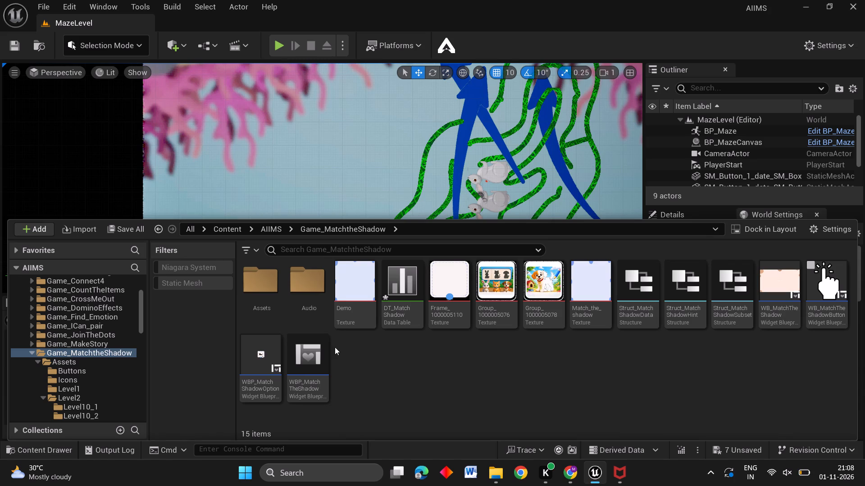
double_click(422, 289)
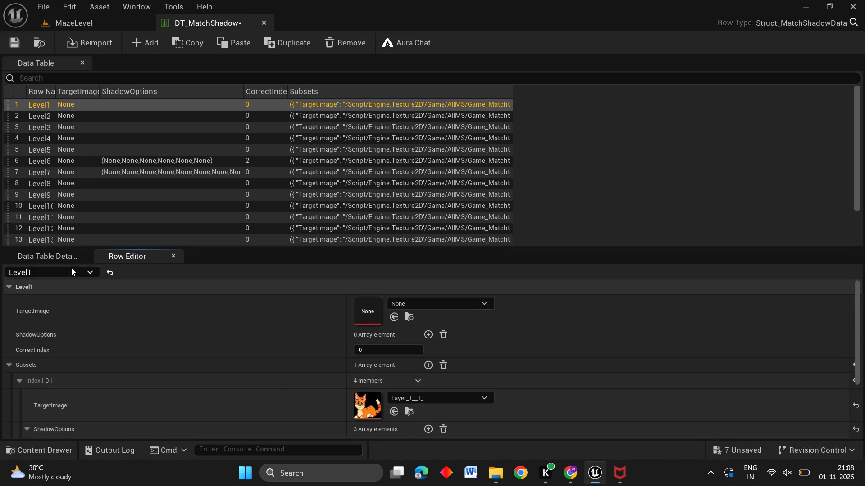
scroll(142, 371, "down", 7)
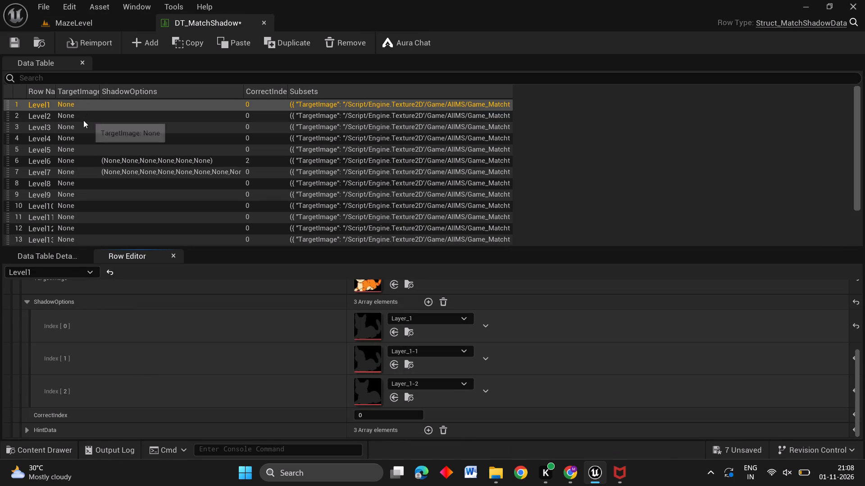
In row Level2, assign the duck texture Mask_group__3_ from the Level2_1 folder to ShadowOptions index 0.
left_click(83, 120)
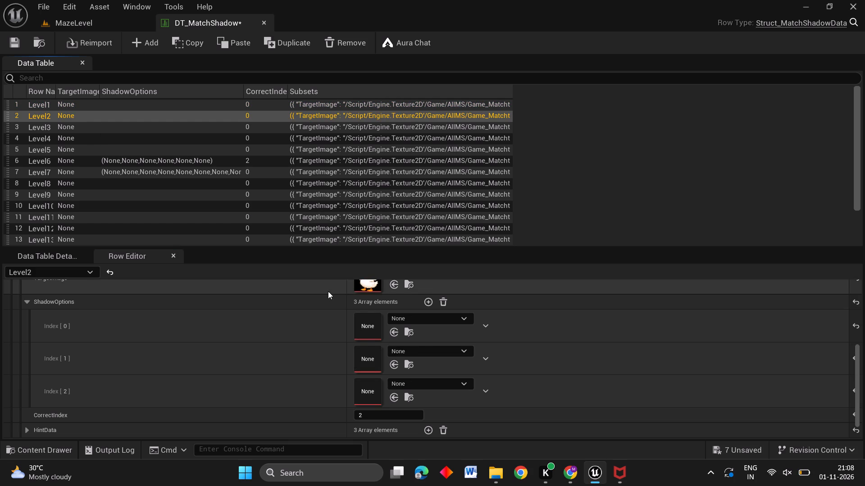
left_click(405, 333)
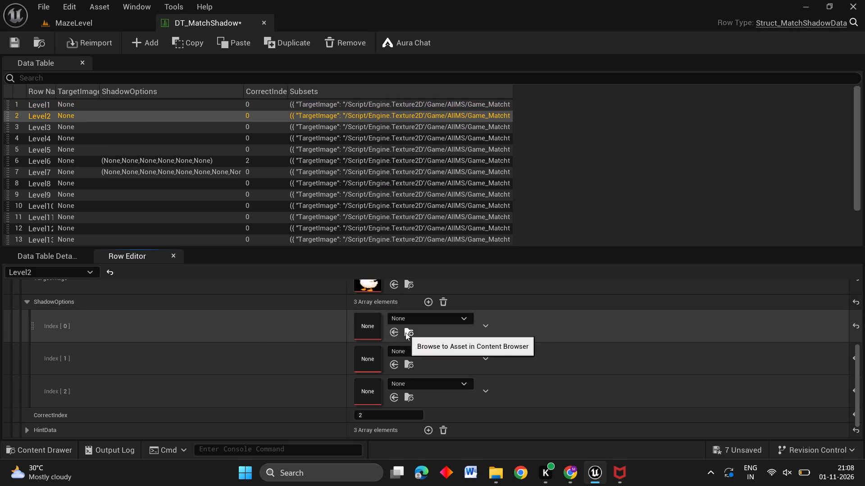
double_click(261, 353)
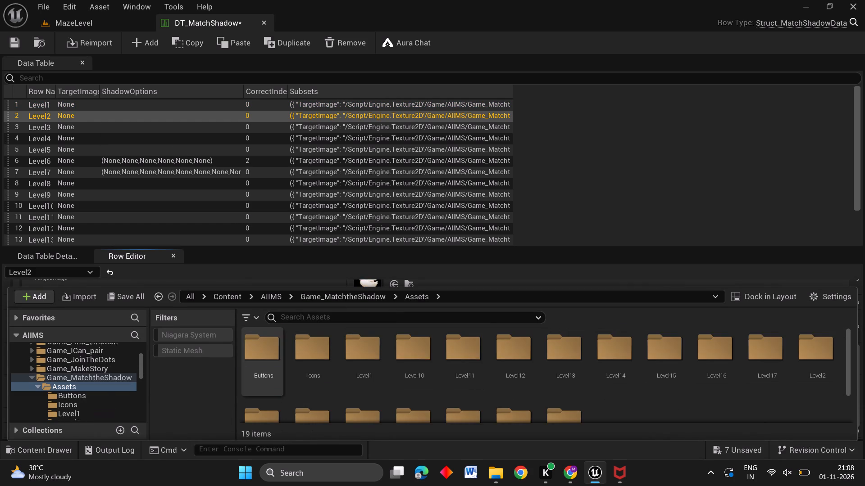
scroll(462, 372, "down", 2)
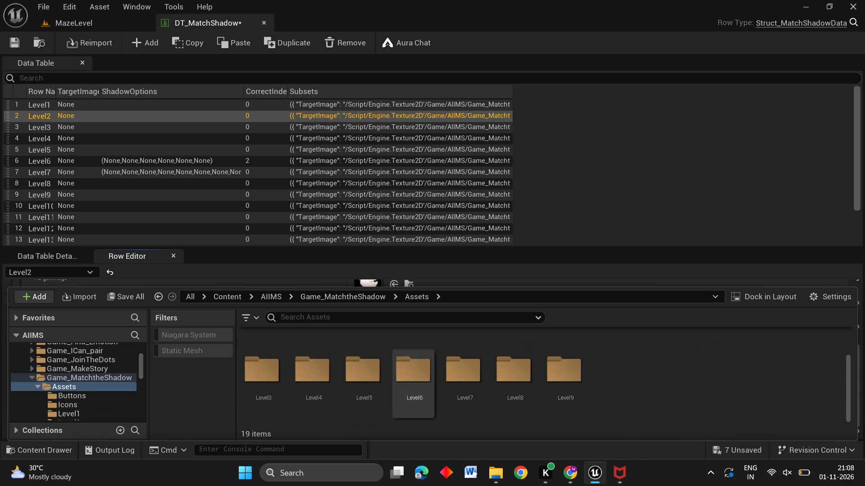
scroll(376, 395, "up", 3)
scroll(542, 392, "down", 2)
scroll(643, 401, "up", 4)
left_click(821, 349)
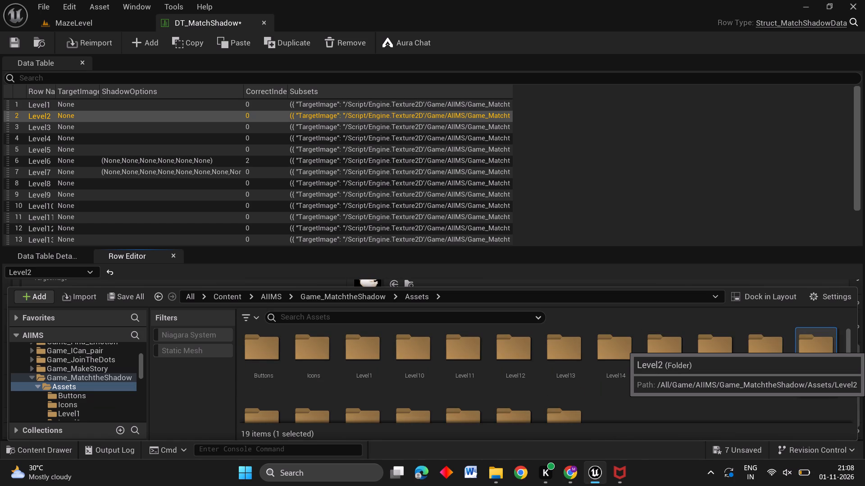
double_click(821, 349)
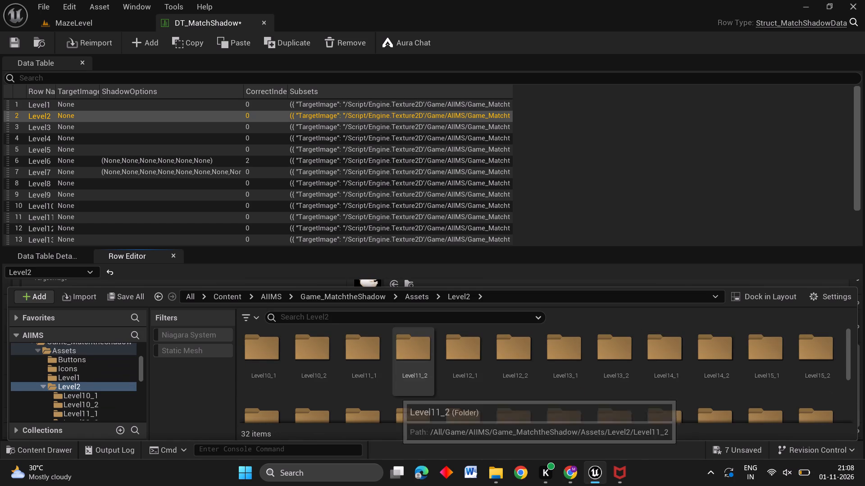
scroll(487, 382, "down", 1)
double_click(463, 381)
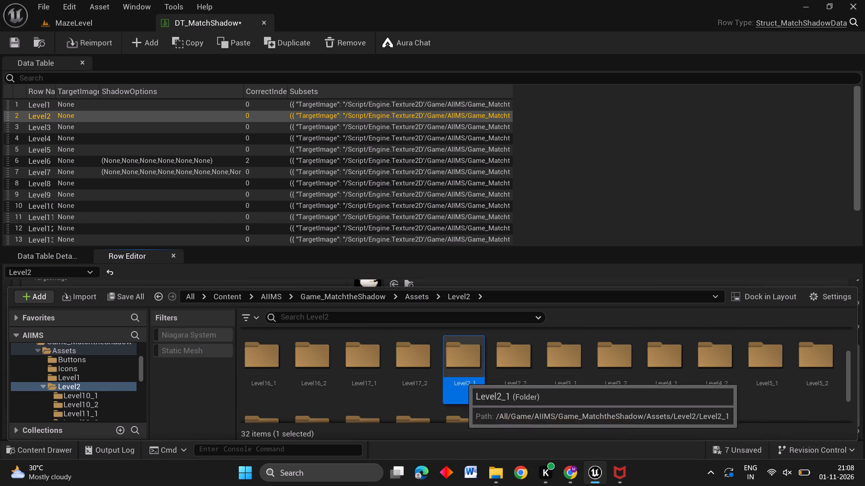
left_click(305, 357)
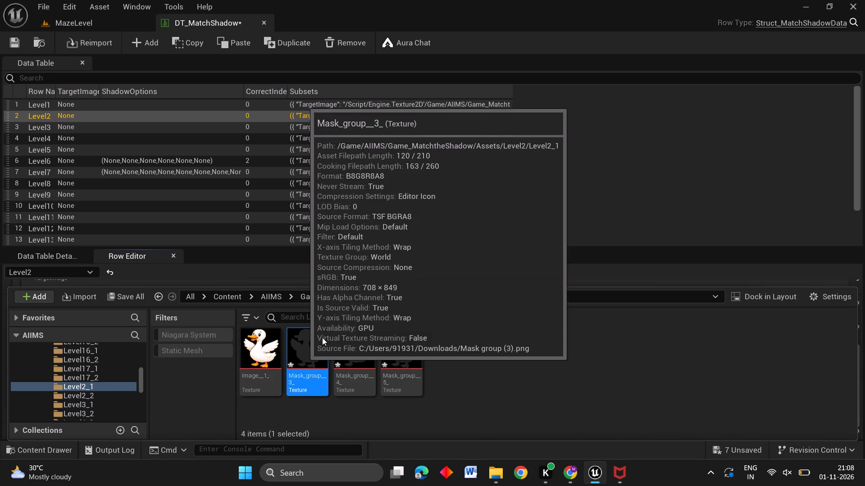
left_click(411, 265)
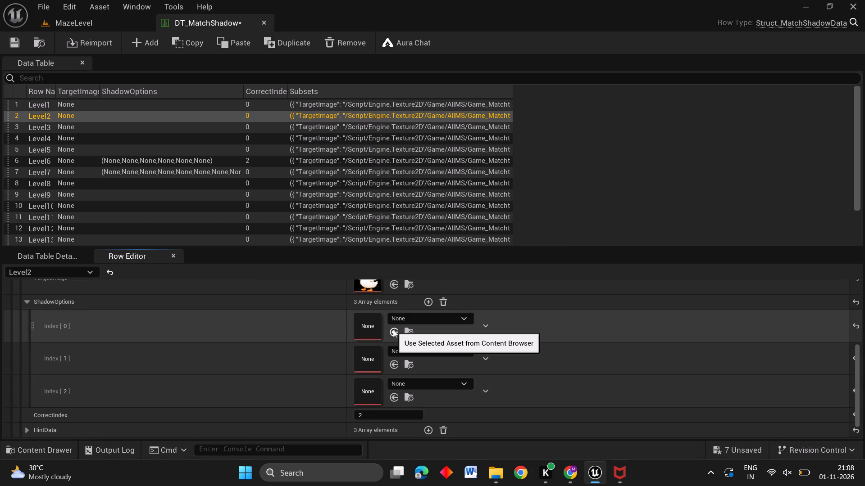
left_click(393, 329)
Assign Mask_group__4_ to ShadowOptions index 1 and Mask_group__5_ to index 2 of row Level2.
left_click(38, 451)
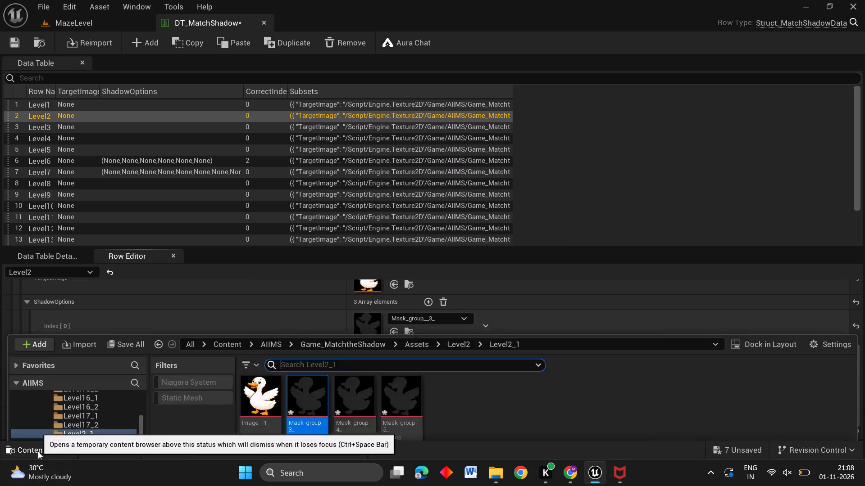
left_click(363, 350)
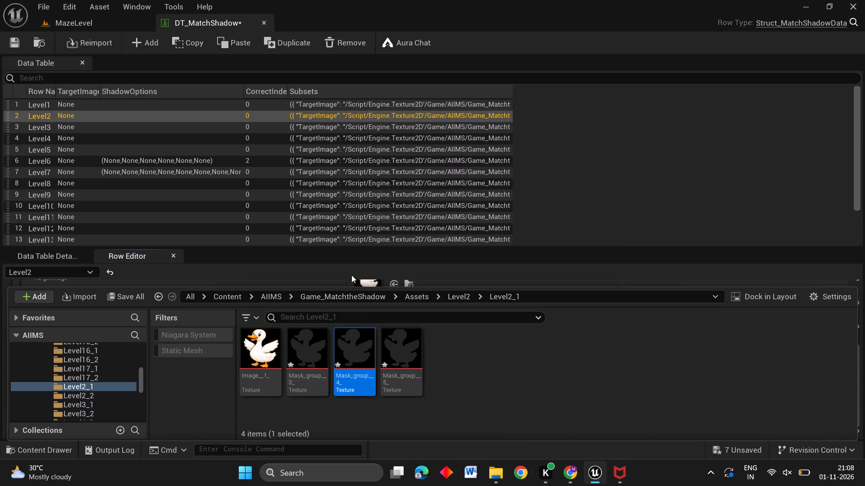
left_click(350, 268)
left_click(390, 365)
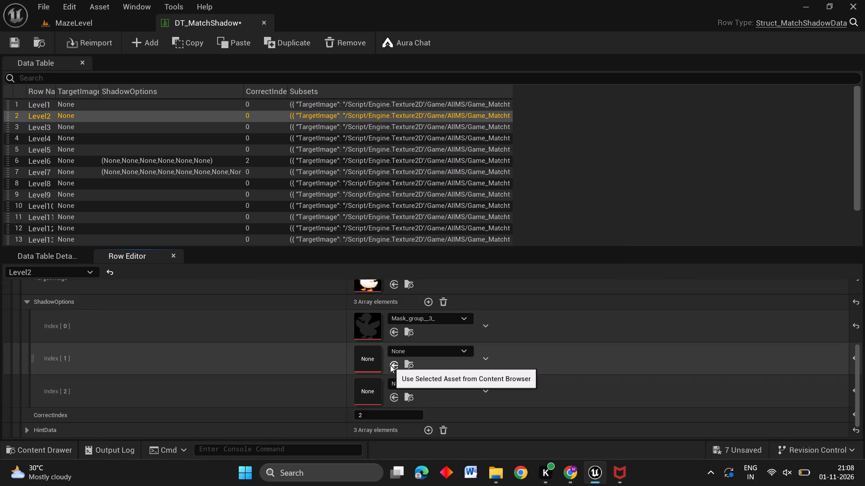
left_click(51, 447)
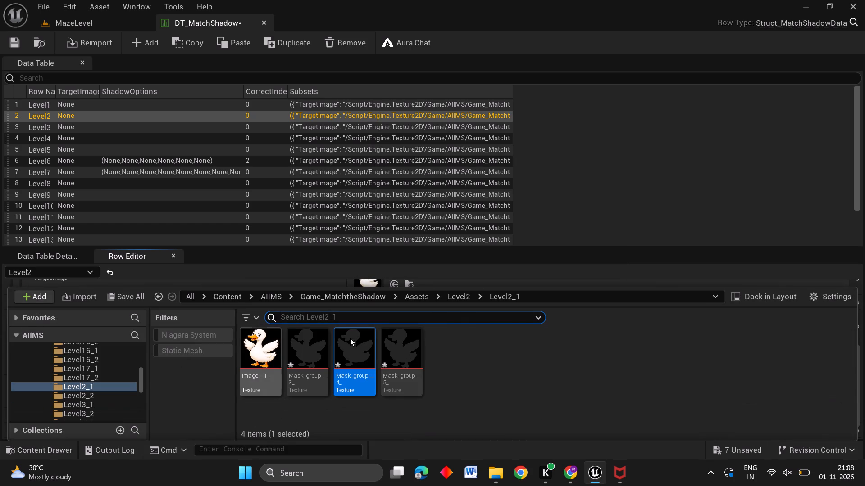
left_click(406, 352)
left_click(394, 270)
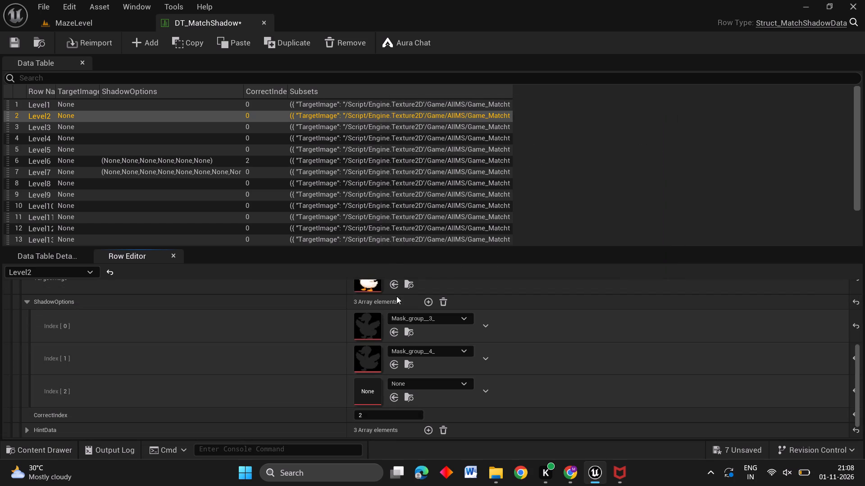
left_click(394, 398)
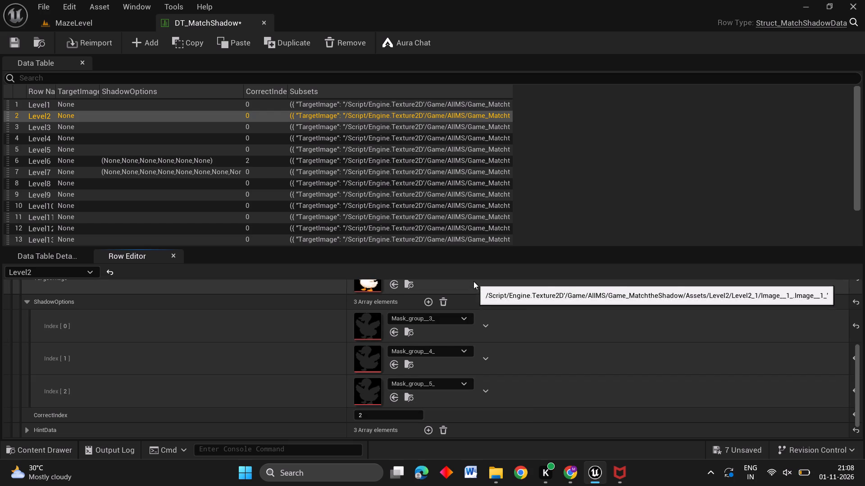
left_click(465, 265)
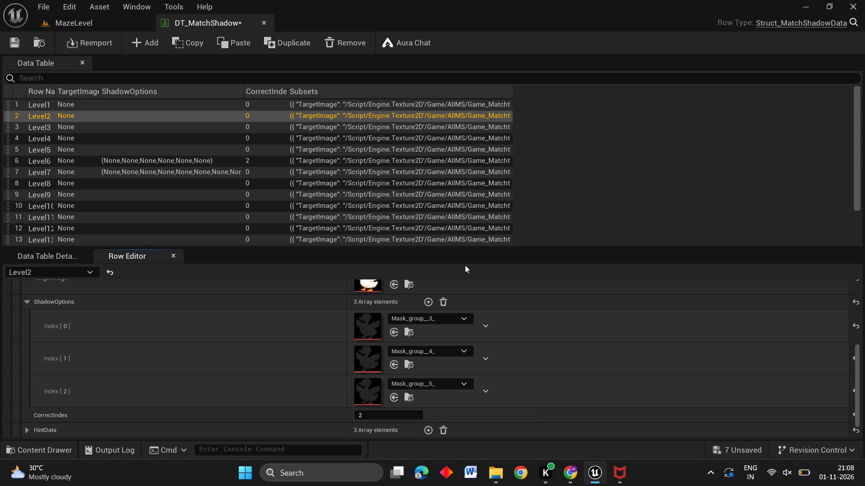